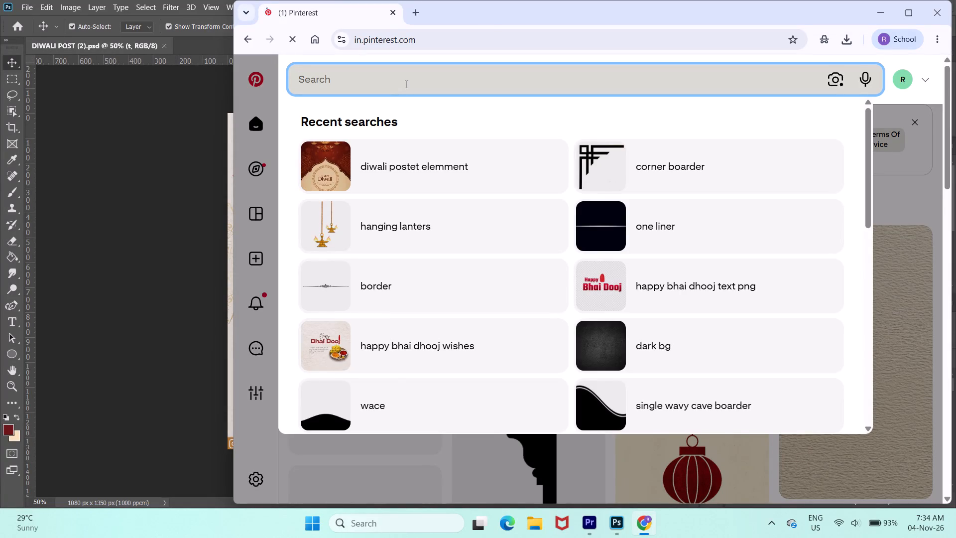
Begin the Pinterest search query with "Diawli Professinal".
{"action": "key", "text": "shift+d"}
{"action": "type", "text": "iaw"}
{"action": "type", "text": "li"}
{"action": "key", "text": "space"}
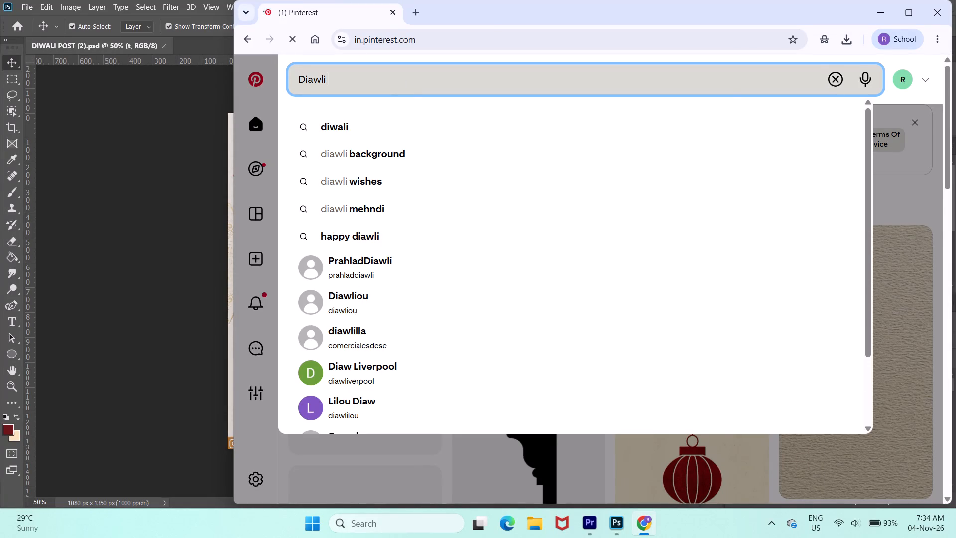
{"action": "type", "text": "Pro"}
{"action": "type", "text": "fe"}
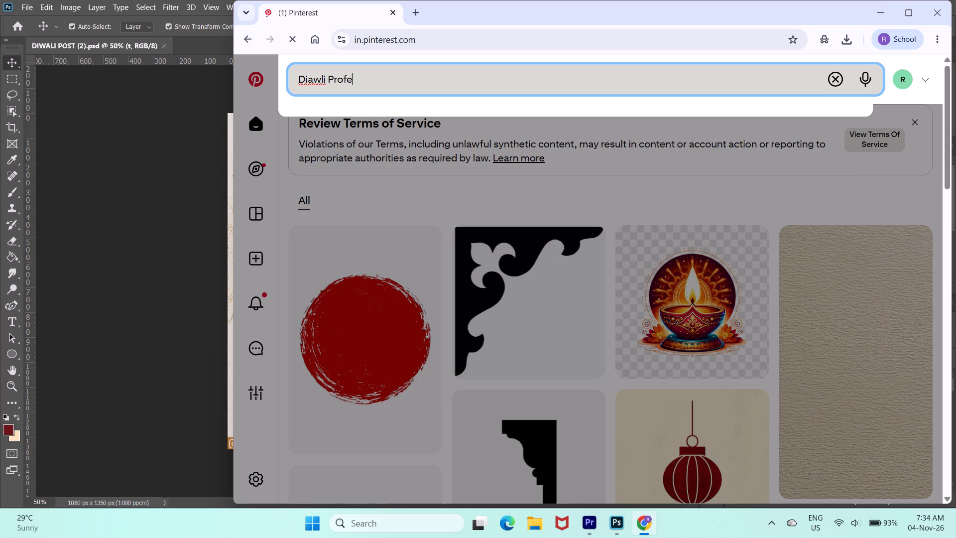
{"action": "type", "text": "ssi"}
{"action": "type", "text": "nal"}
{"action": "key", "text": "space"}
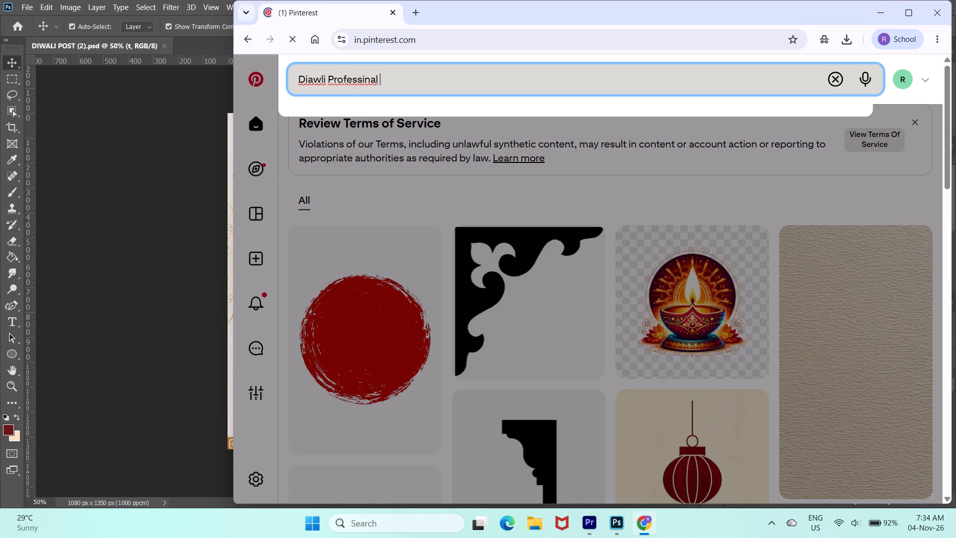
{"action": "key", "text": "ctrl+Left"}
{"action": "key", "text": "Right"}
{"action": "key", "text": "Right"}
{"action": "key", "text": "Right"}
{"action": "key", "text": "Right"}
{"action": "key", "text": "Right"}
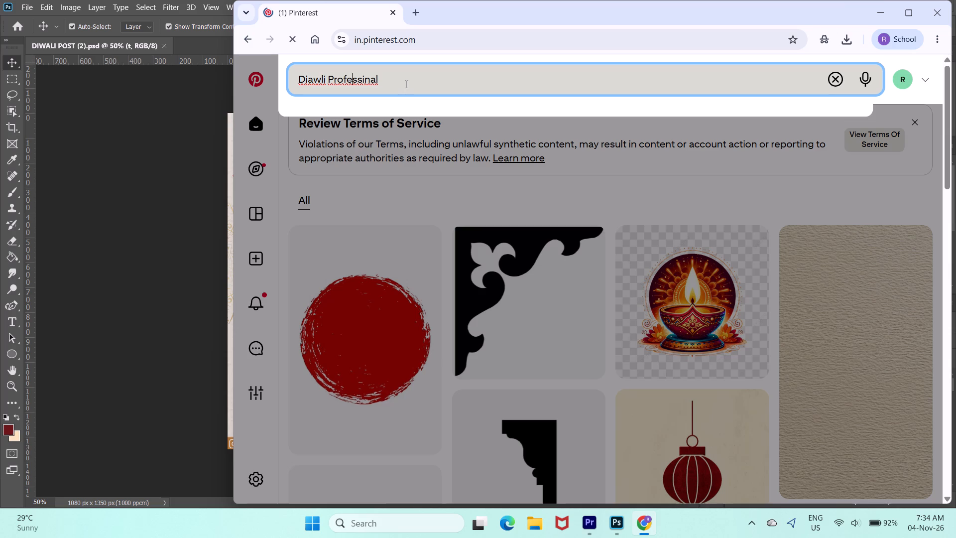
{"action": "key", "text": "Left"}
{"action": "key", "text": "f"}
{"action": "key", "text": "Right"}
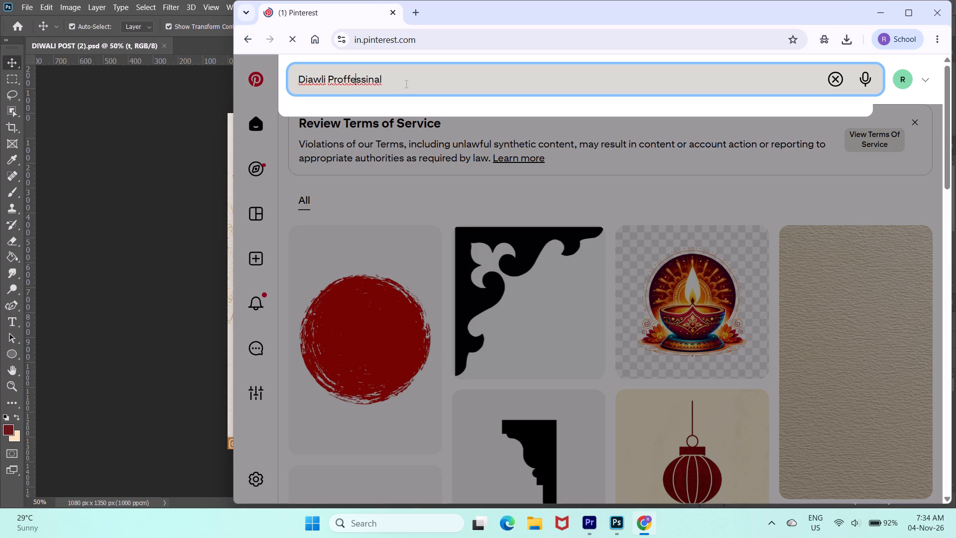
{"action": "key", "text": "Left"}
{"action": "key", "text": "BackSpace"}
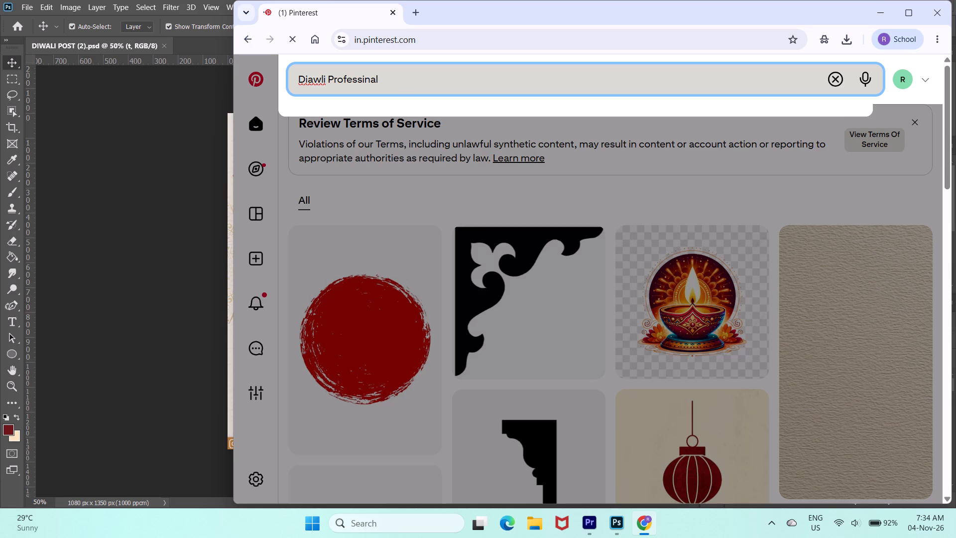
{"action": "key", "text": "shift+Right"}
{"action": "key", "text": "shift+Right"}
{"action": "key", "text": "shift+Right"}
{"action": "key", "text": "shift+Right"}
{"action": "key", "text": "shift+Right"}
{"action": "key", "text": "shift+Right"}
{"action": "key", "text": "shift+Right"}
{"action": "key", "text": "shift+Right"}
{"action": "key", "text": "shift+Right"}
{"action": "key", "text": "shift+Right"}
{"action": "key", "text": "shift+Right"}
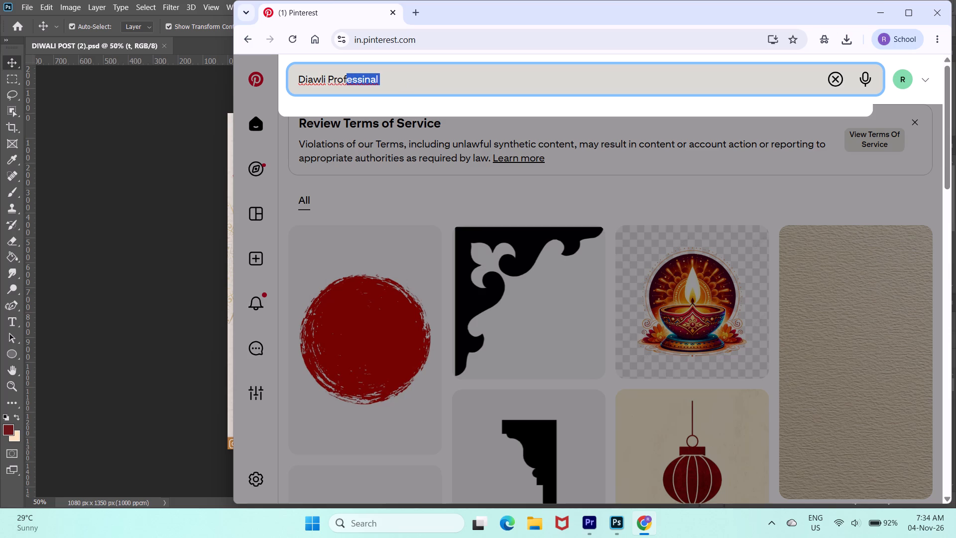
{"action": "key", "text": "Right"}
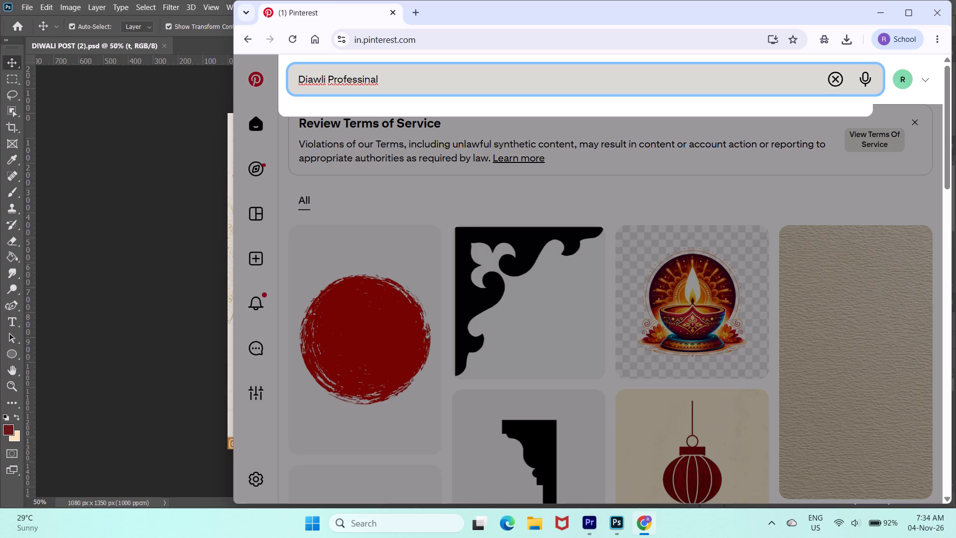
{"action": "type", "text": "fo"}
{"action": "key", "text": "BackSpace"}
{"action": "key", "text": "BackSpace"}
Complete the query with "Poster font ideas" and run the Pinterest search.
{"action": "key", "text": "shift+p"}
{"action": "type", "text": "oster"}
{"action": "key", "text": "space"}
{"action": "type", "text": "font"}
{"action": "key", "text": "space"}
{"action": "type", "text": "ideas"}
{"action": "key", "text": "Return"}
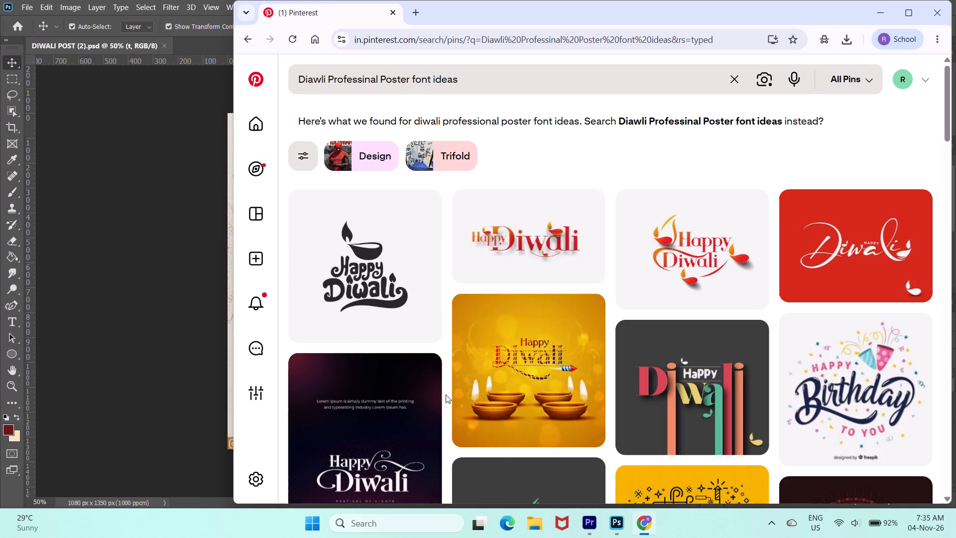
Browse the pin results for Diwali poster lettering and font styles to use as reference.
{"action": "scroll", "coordinate": [446, 395], "scroll_direction": "down", "scroll_amount": 5}
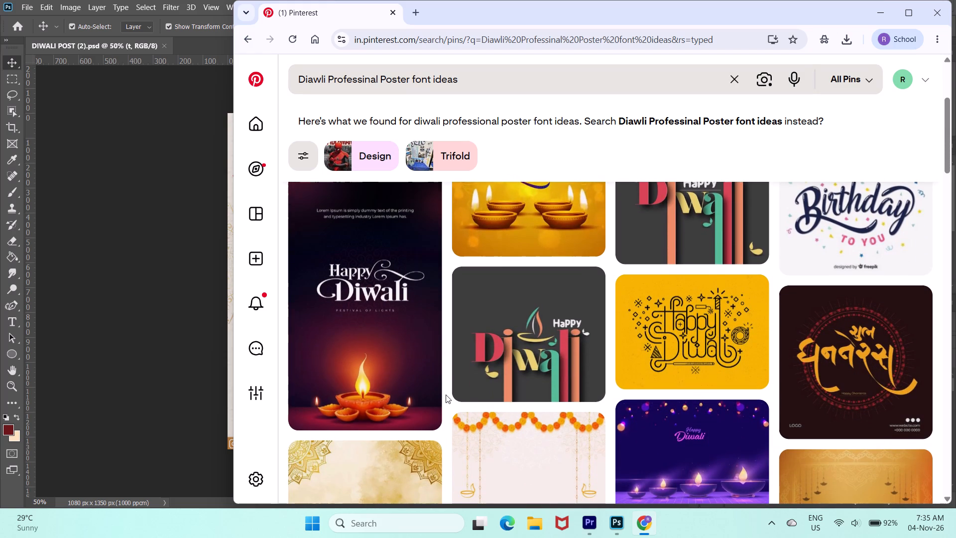
{"action": "scroll", "coordinate": [446, 395], "scroll_direction": "down", "scroll_amount": 2}
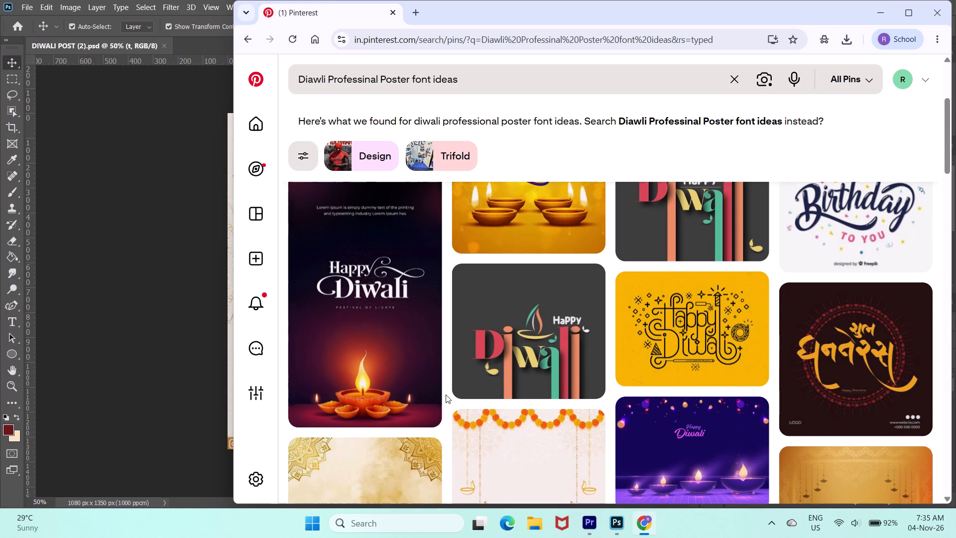
{"action": "scroll", "coordinate": [446, 395], "scroll_direction": "down", "scroll_amount": 3}
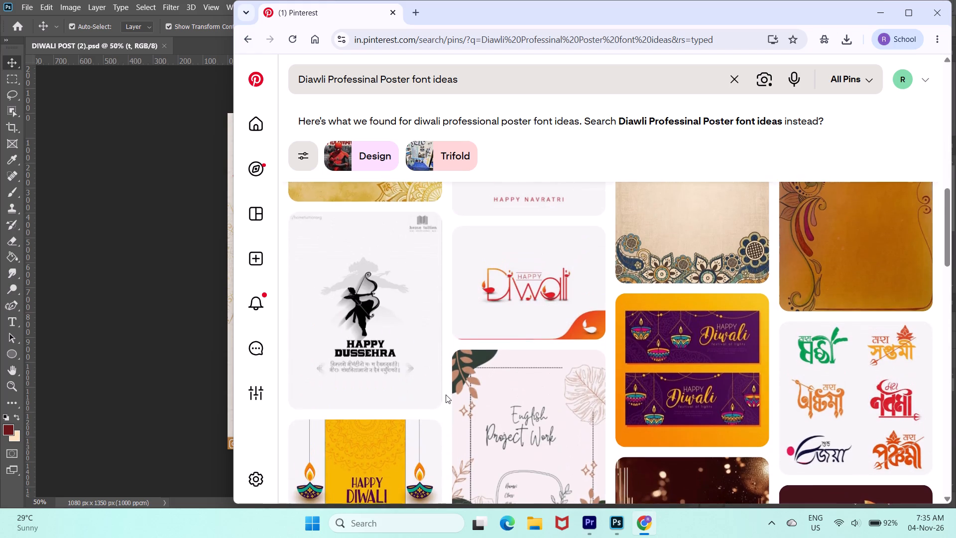
{"action": "scroll", "coordinate": [446, 395], "scroll_direction": "down", "scroll_amount": 1}
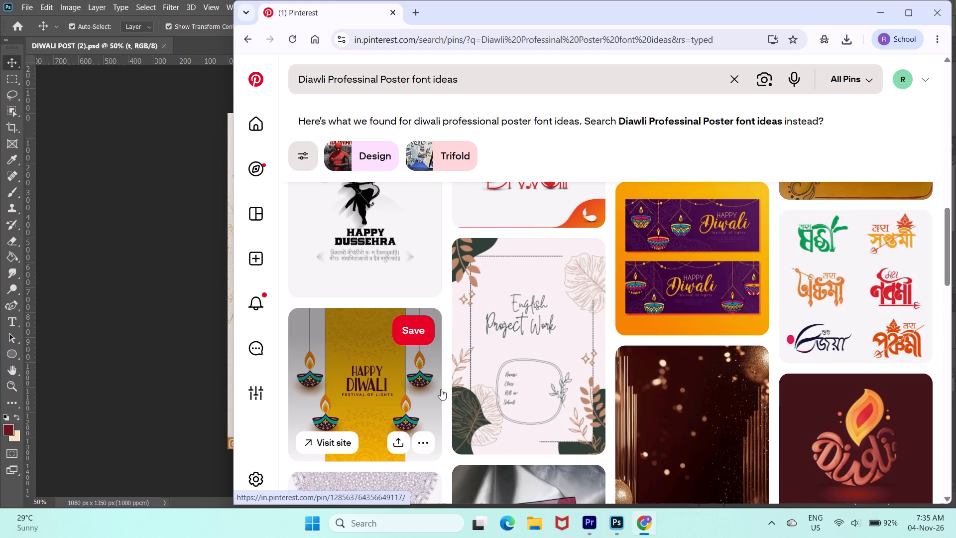
{"action": "scroll", "coordinate": [441, 389], "scroll_direction": "down", "scroll_amount": 3}
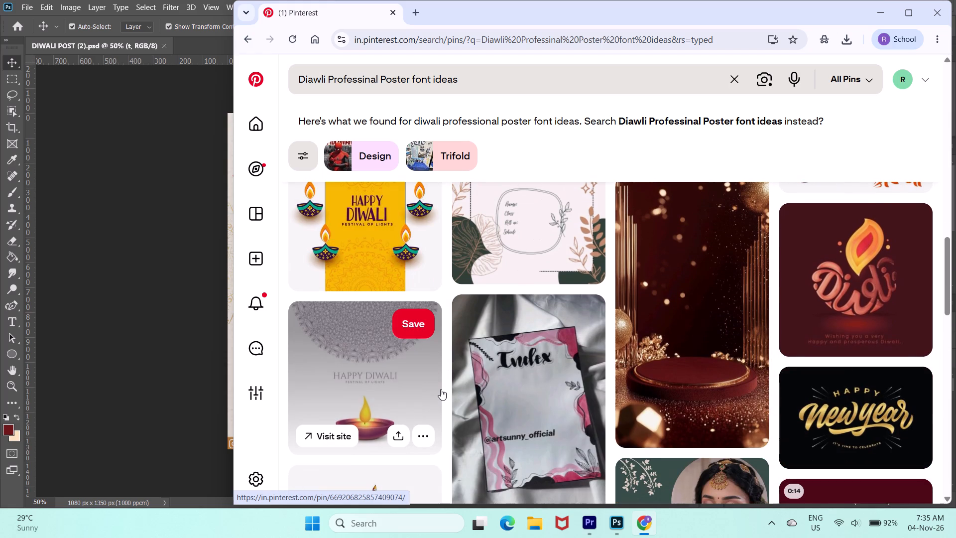
{"action": "scroll", "coordinate": [441, 389], "scroll_direction": "down", "scroll_amount": 2}
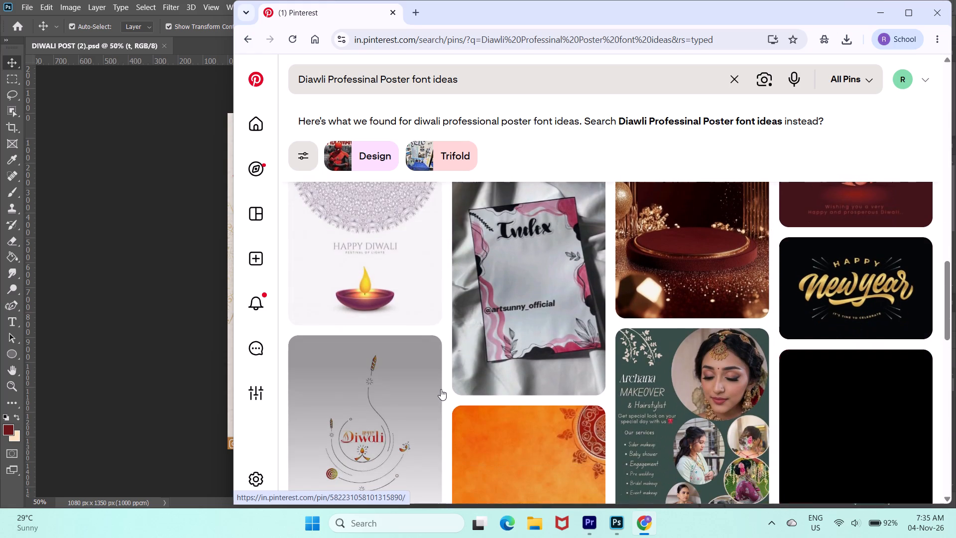
{"action": "scroll", "coordinate": [441, 389], "scroll_direction": "down", "scroll_amount": 6}
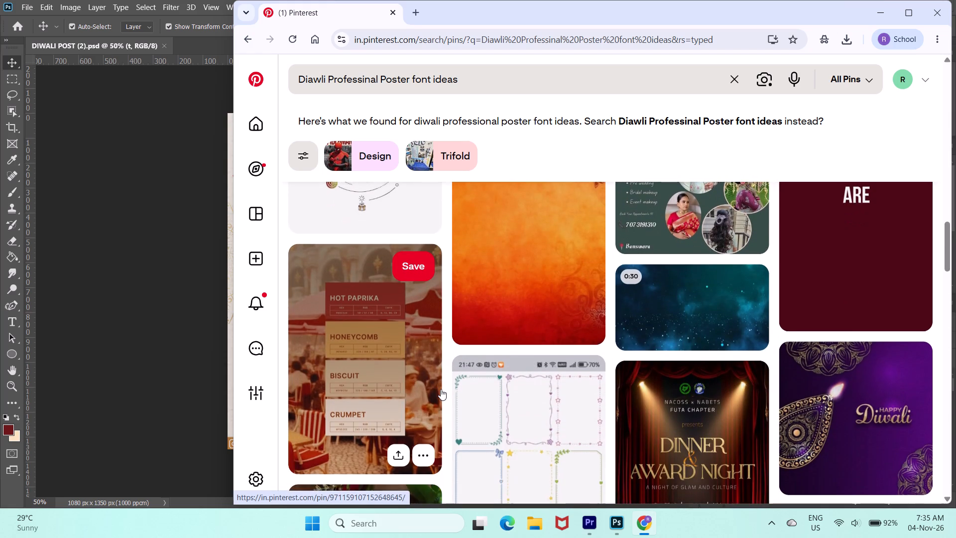
{"action": "scroll", "coordinate": [441, 389], "scroll_direction": "down", "scroll_amount": 7}
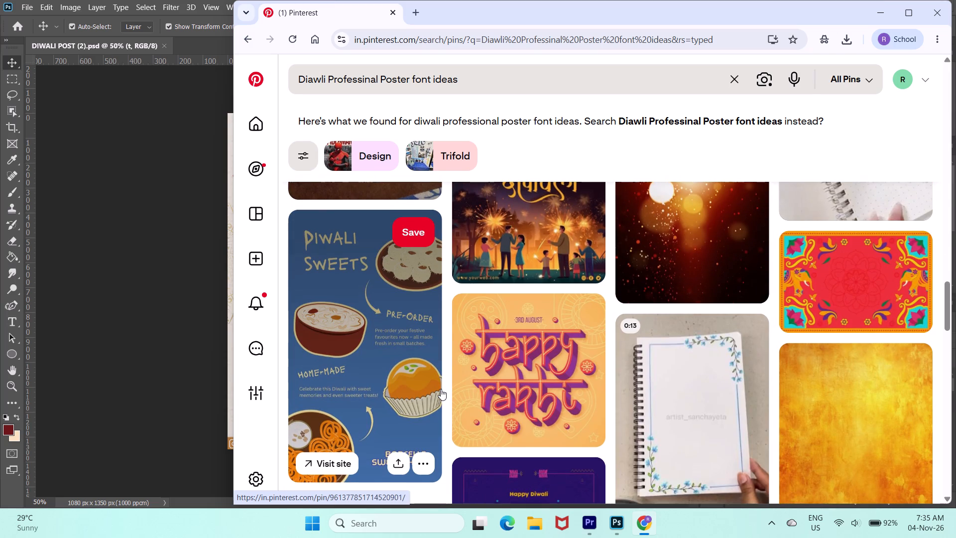
{"action": "scroll", "coordinate": [441, 389], "scroll_direction": "down", "scroll_amount": 2}
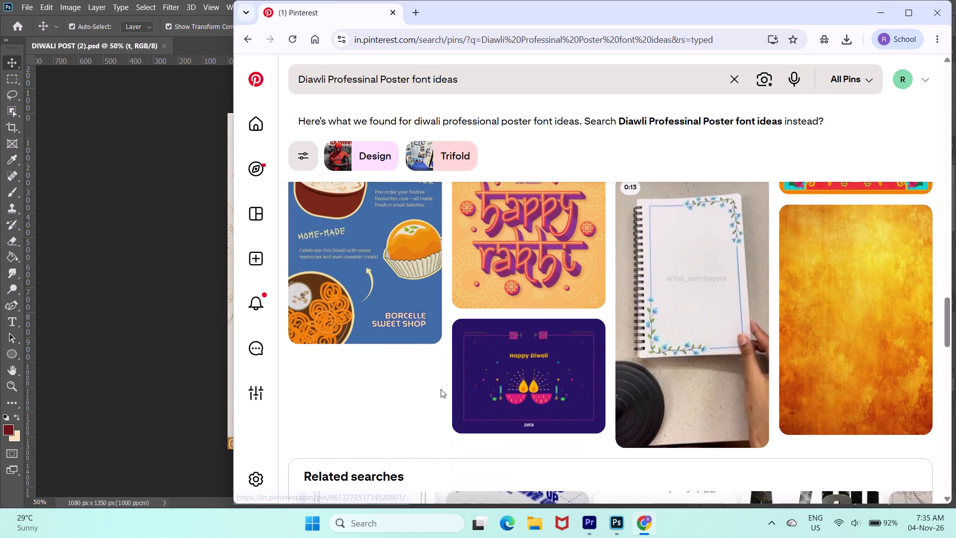
{"action": "scroll", "coordinate": [441, 389], "scroll_direction": "down", "scroll_amount": 5}
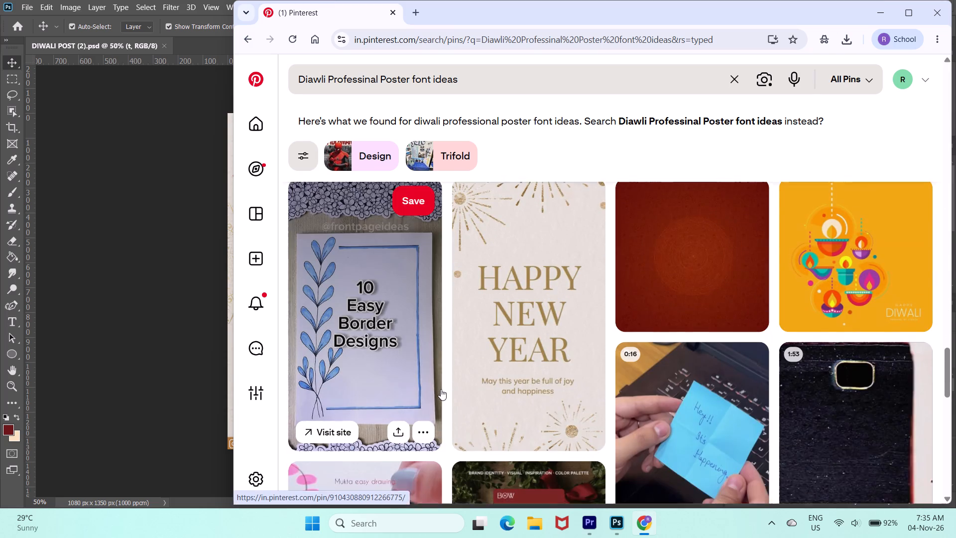
{"action": "scroll", "coordinate": [441, 389], "scroll_direction": "down", "scroll_amount": 8}
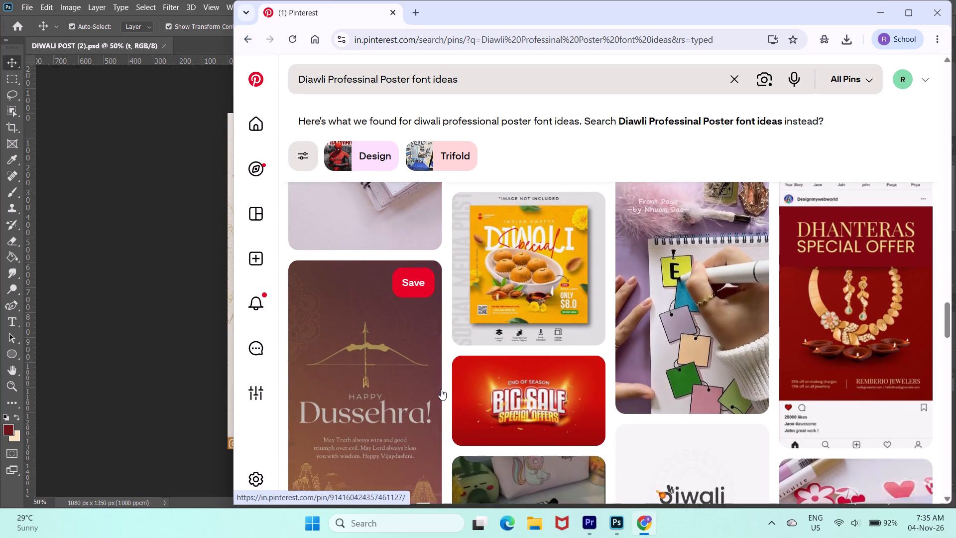
{"action": "scroll", "coordinate": [441, 389], "scroll_direction": "down", "scroll_amount": 6}
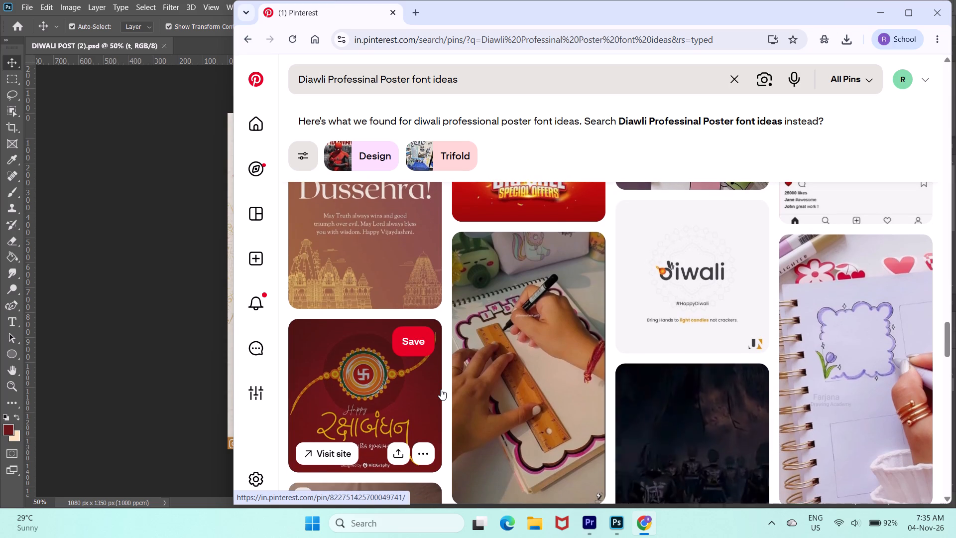
{"action": "scroll", "coordinate": [441, 389], "scroll_direction": "down", "scroll_amount": 4}
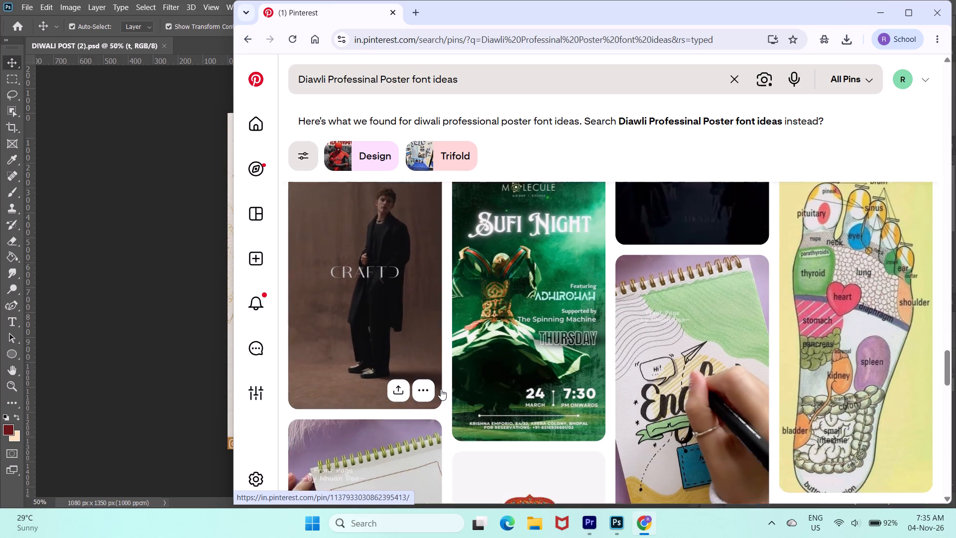
{"action": "scroll", "coordinate": [441, 389], "scroll_direction": "down", "scroll_amount": 1}
{"action": "scroll", "coordinate": [441, 389], "scroll_direction": "up", "scroll_amount": 1}
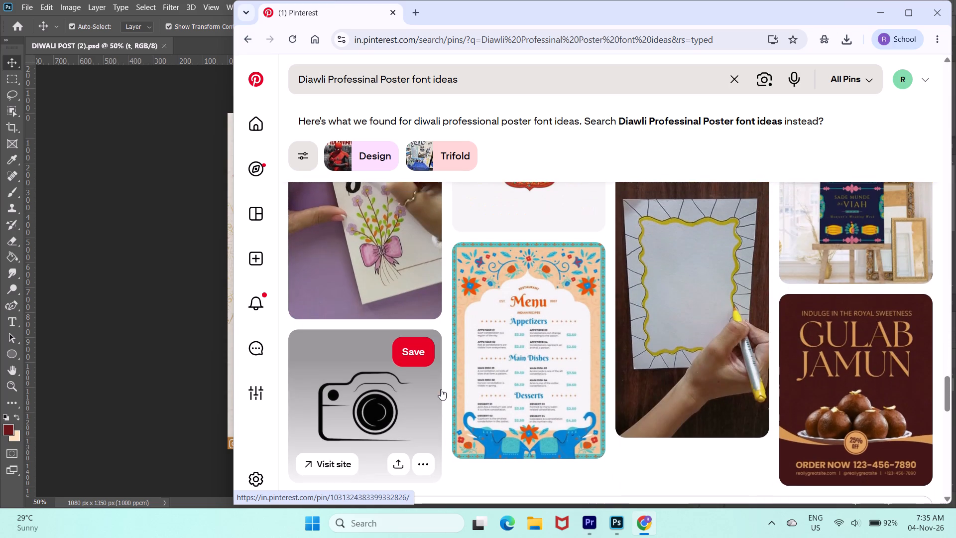
{"action": "scroll", "coordinate": [441, 389], "scroll_direction": "up", "scroll_amount": 13}
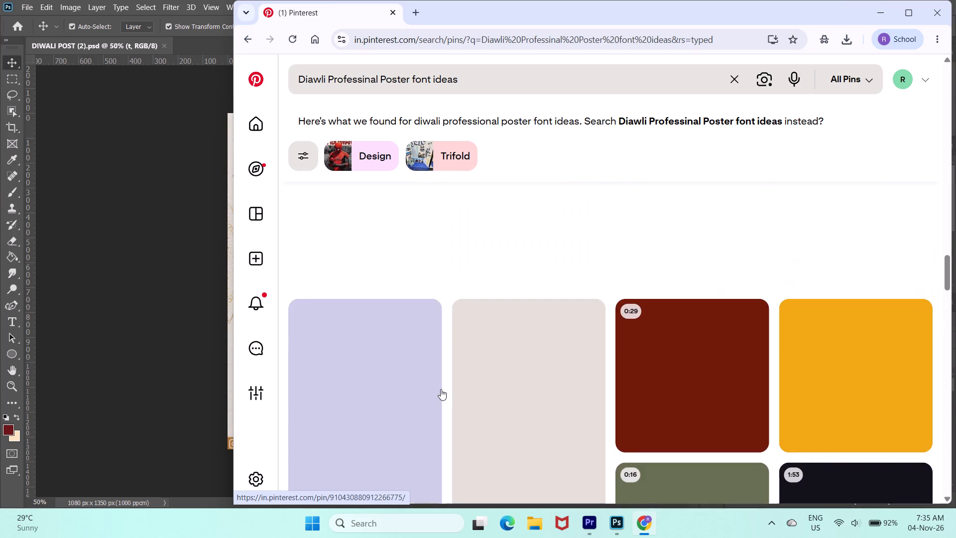
{"action": "scroll", "coordinate": [441, 389], "scroll_direction": "up", "scroll_amount": 1}
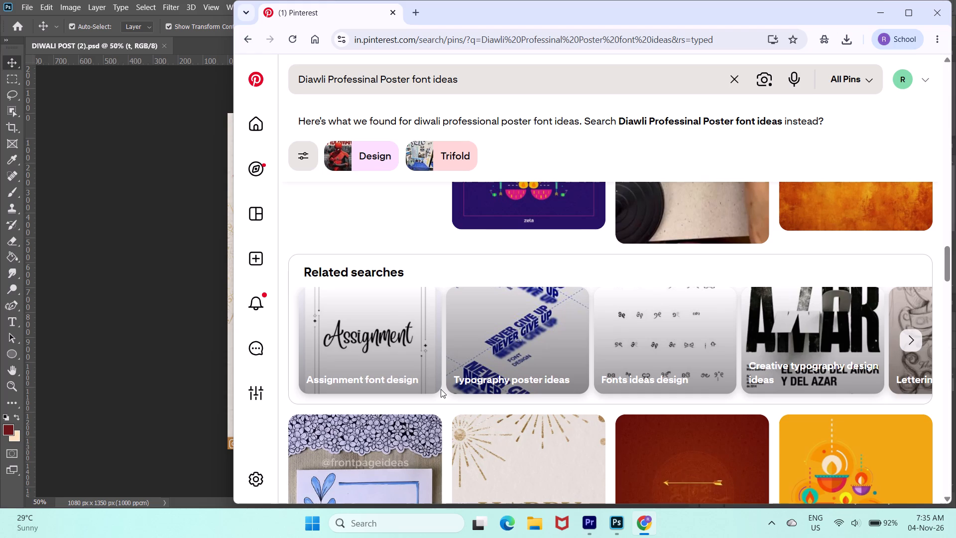
{"action": "scroll", "coordinate": [441, 389], "scroll_direction": "up", "scroll_amount": 1}
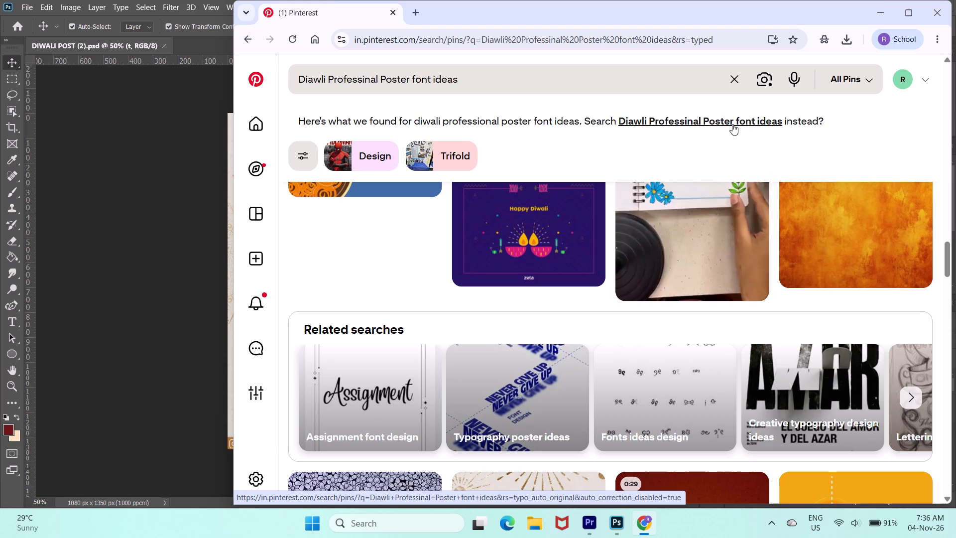
{"action": "scroll", "coordinate": [518, 275], "scroll_direction": "up", "scroll_amount": 2}
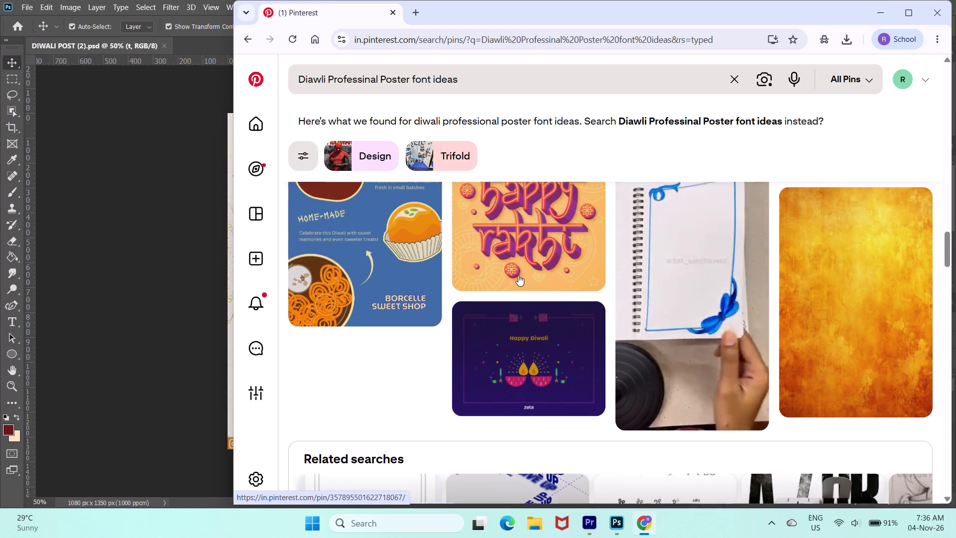
{"action": "scroll", "coordinate": [518, 275], "scroll_direction": "up", "scroll_amount": 5}
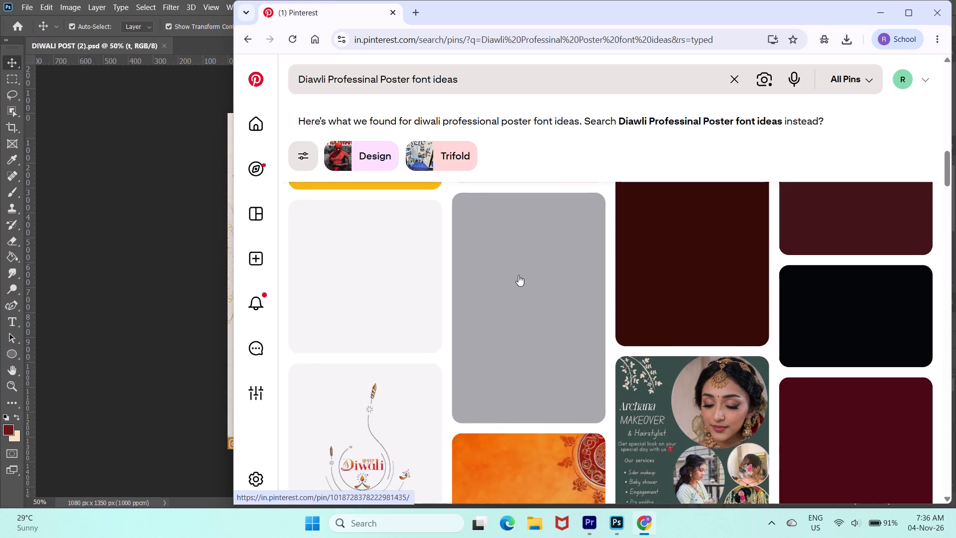
{"action": "scroll", "coordinate": [518, 275], "scroll_direction": "up", "scroll_amount": 5}
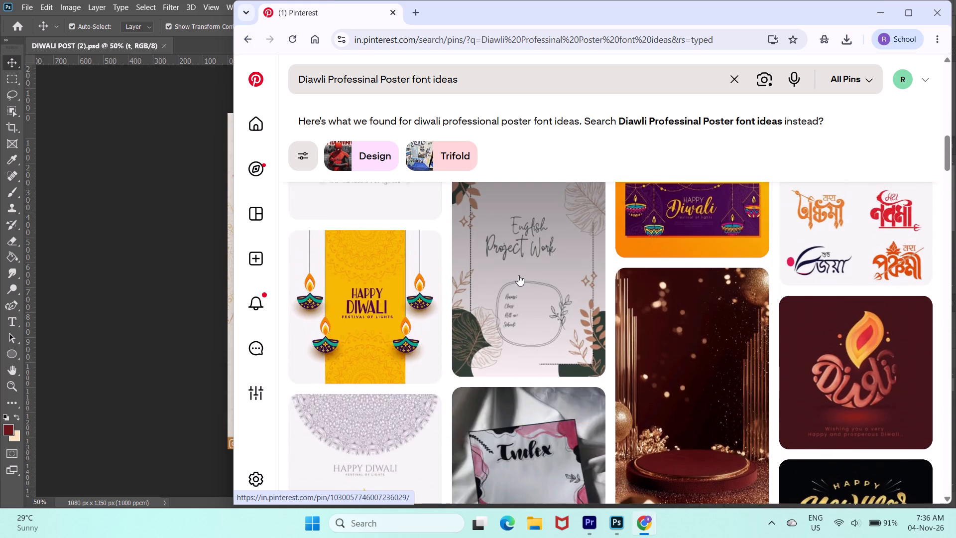
Open the dark purple "Happy Diwali" poster pin with the glowing diyas from the search results and maximize the browser window.
{"action": "scroll", "coordinate": [518, 275], "scroll_direction": "up", "scroll_amount": 6}
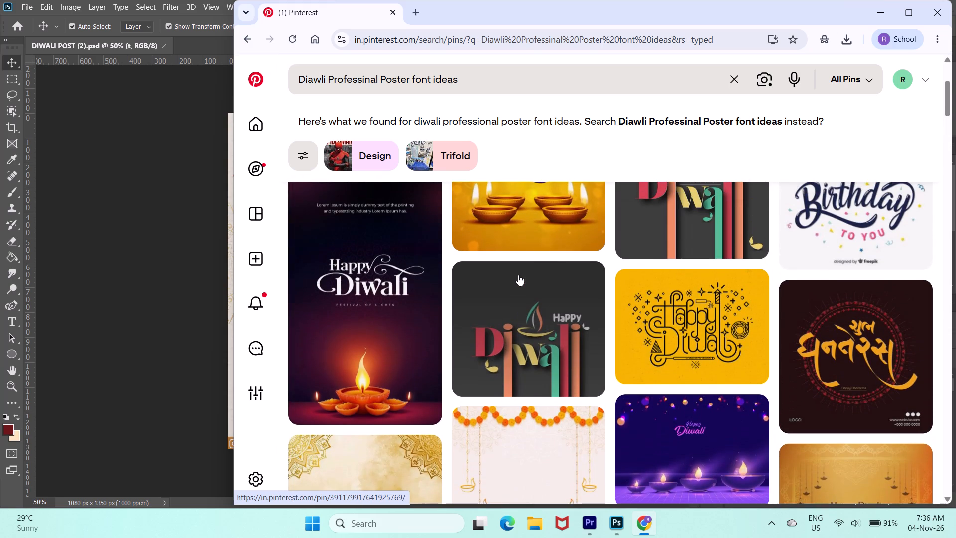
{"action": "scroll", "coordinate": [518, 275], "scroll_direction": "up", "scroll_amount": 2}
{"action": "left_click", "coordinate": [379, 287]}
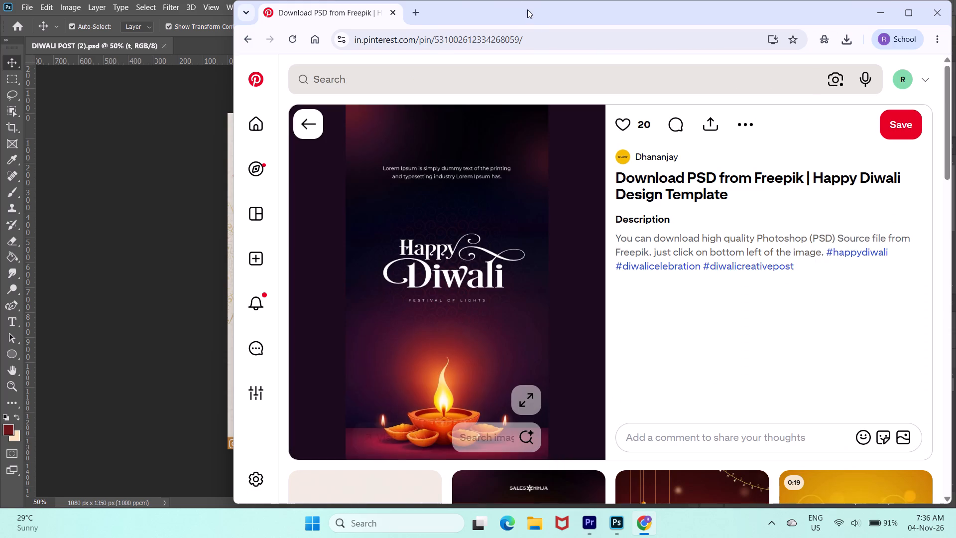
{"action": "double_click", "coordinate": [526, 17]}
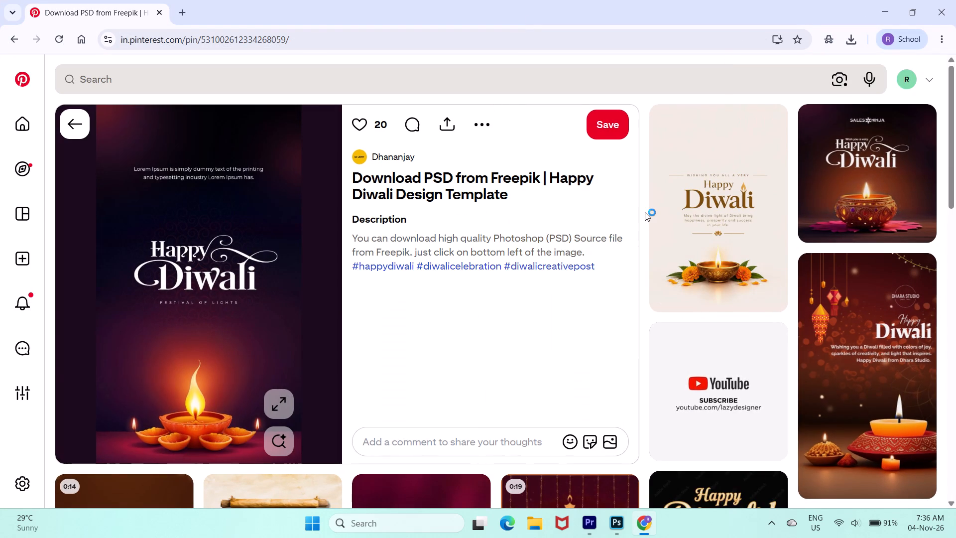
Browse the related pins around the opened poster for Happy Diwali and Shubh Deepawali lettering suitable for the post.
{"action": "scroll", "coordinate": [645, 212], "scroll_direction": "down", "scroll_amount": 2}
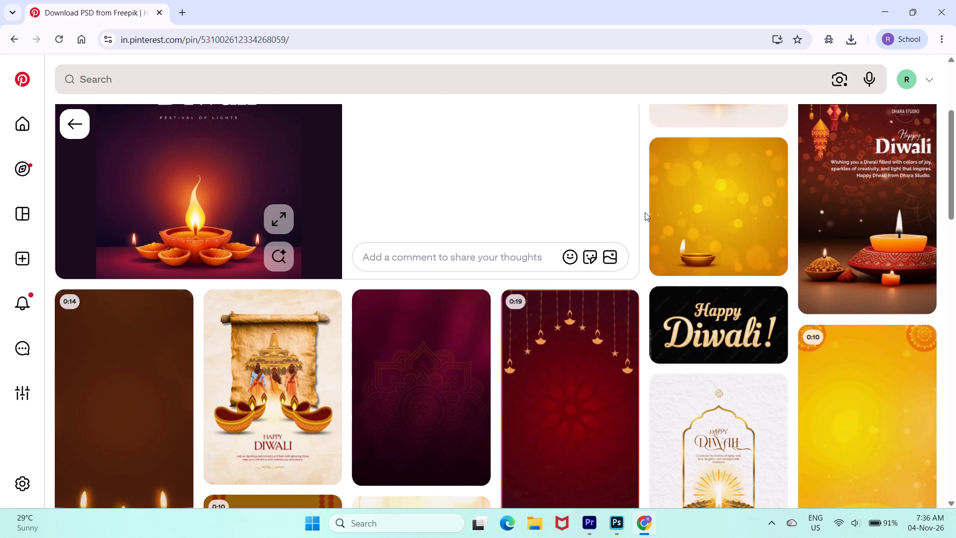
{"action": "scroll", "coordinate": [645, 212], "scroll_direction": "down", "scroll_amount": 2}
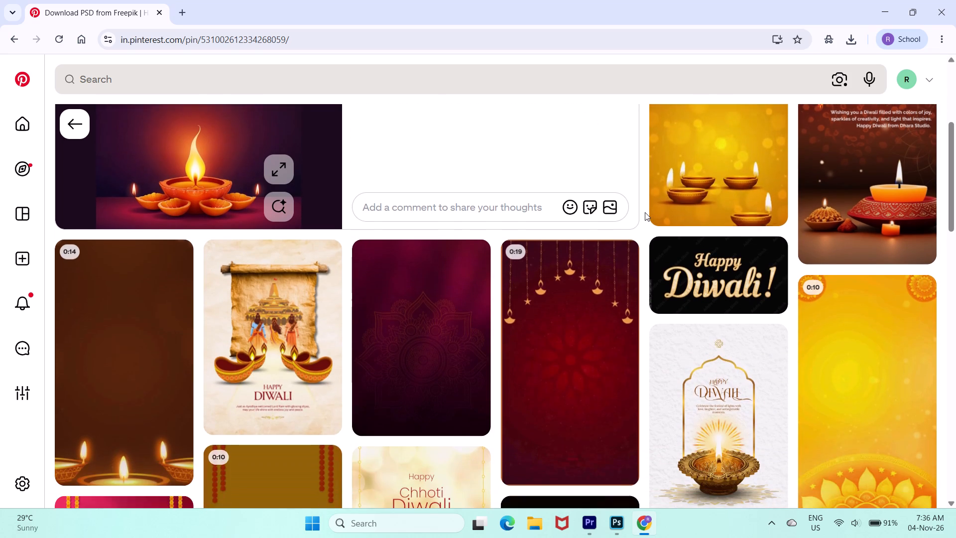
{"action": "scroll", "coordinate": [645, 212], "scroll_direction": "down", "scroll_amount": 2}
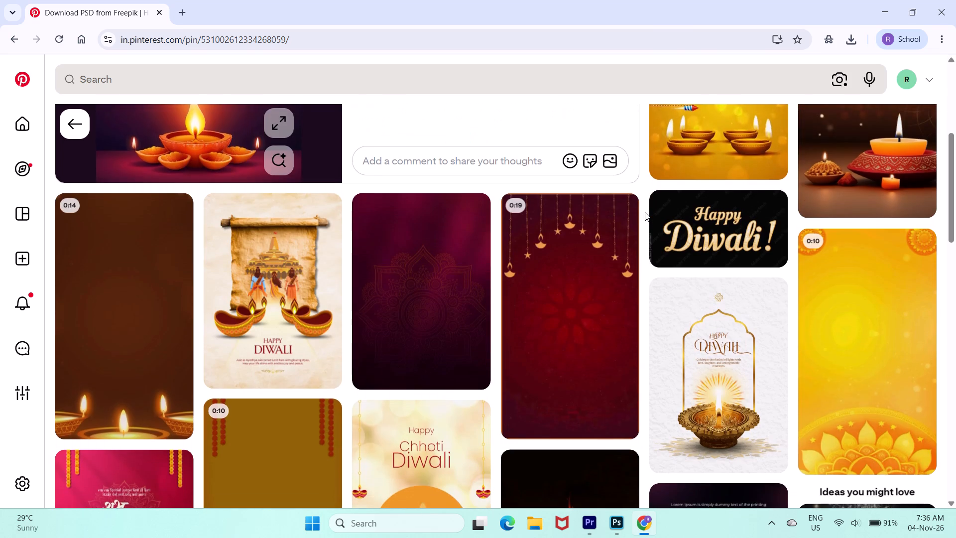
{"action": "scroll", "coordinate": [645, 212], "scroll_direction": "down", "scroll_amount": 6}
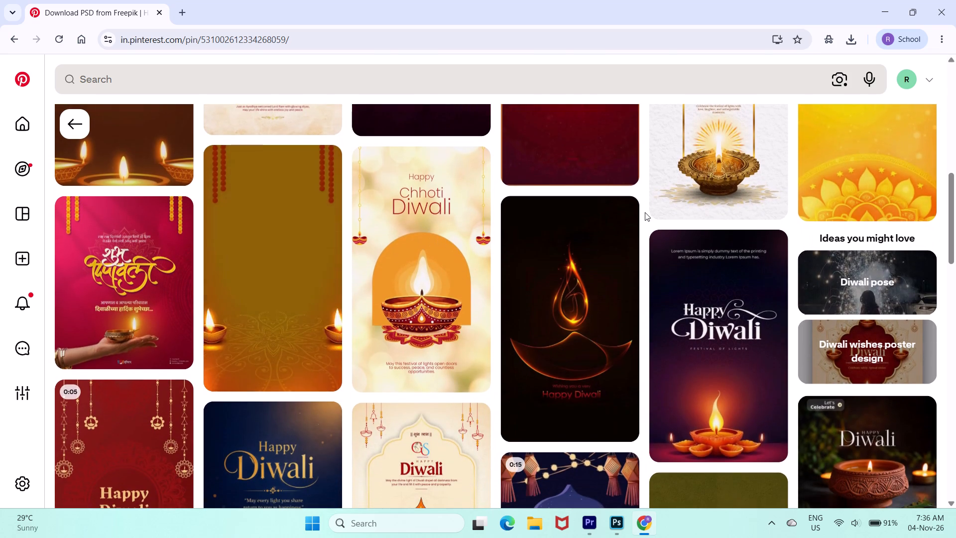
{"action": "scroll", "coordinate": [645, 212], "scroll_direction": "down", "scroll_amount": 1}
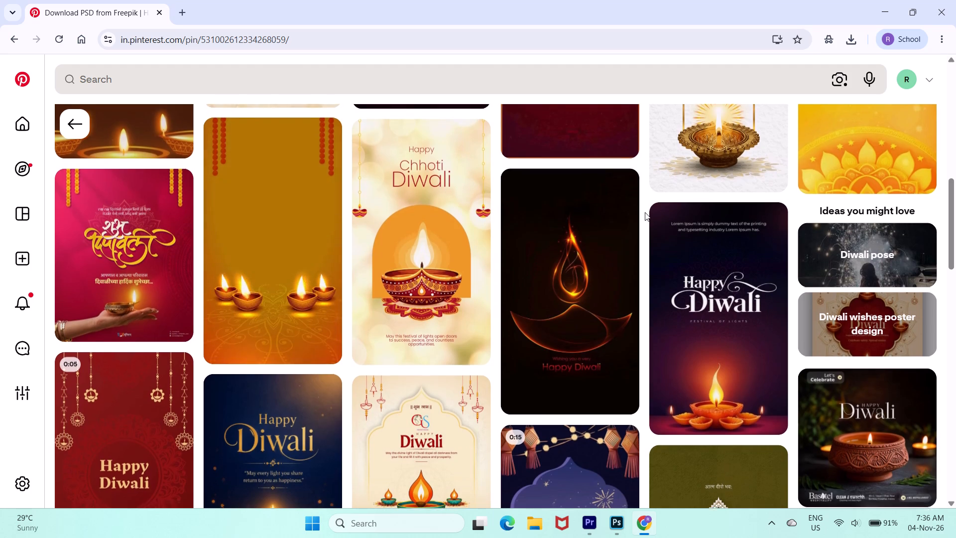
{"action": "scroll", "coordinate": [645, 212], "scroll_direction": "down", "scroll_amount": 1}
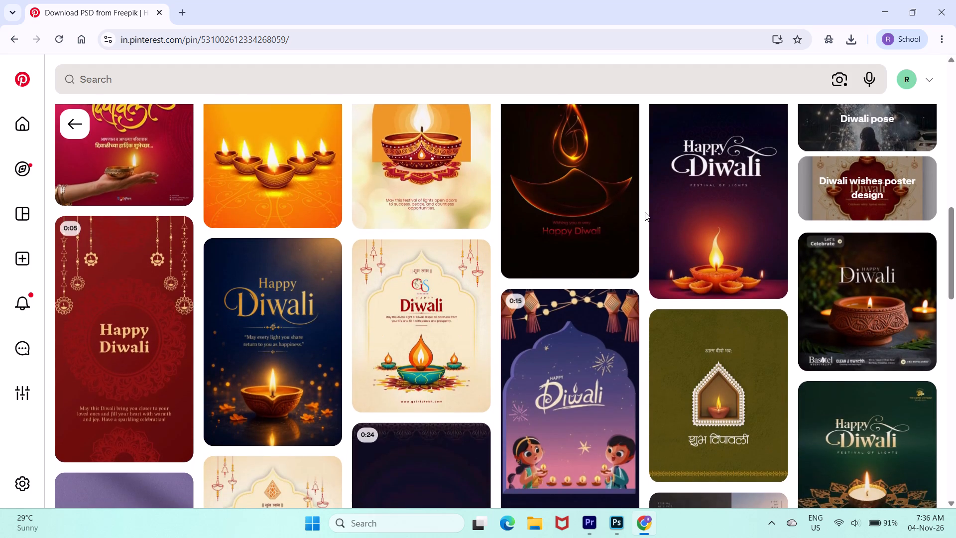
{"action": "scroll", "coordinate": [645, 212], "scroll_direction": "up", "scroll_amount": 3}
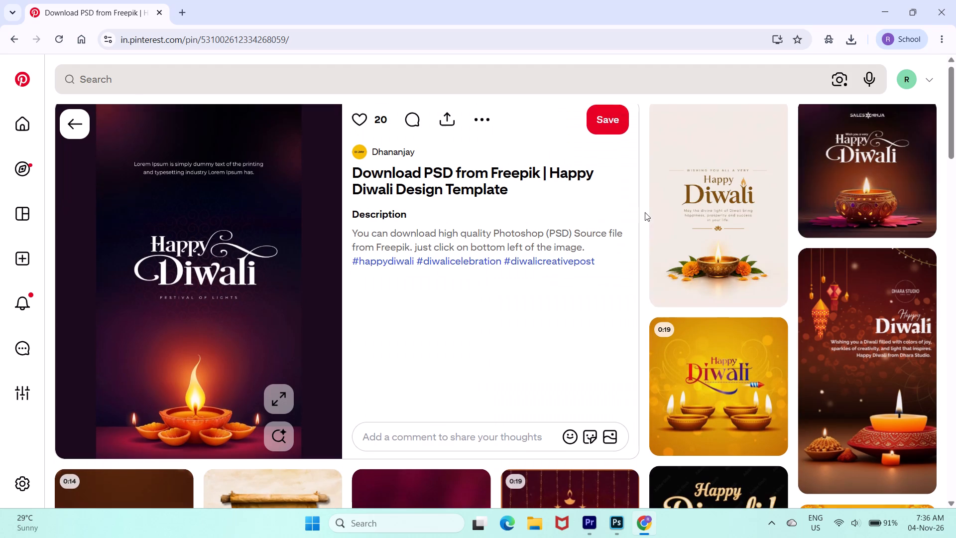
{"action": "scroll", "coordinate": [645, 212], "scroll_direction": "up", "scroll_amount": 2}
{"action": "scroll", "coordinate": [645, 212], "scroll_direction": "down", "scroll_amount": 3}
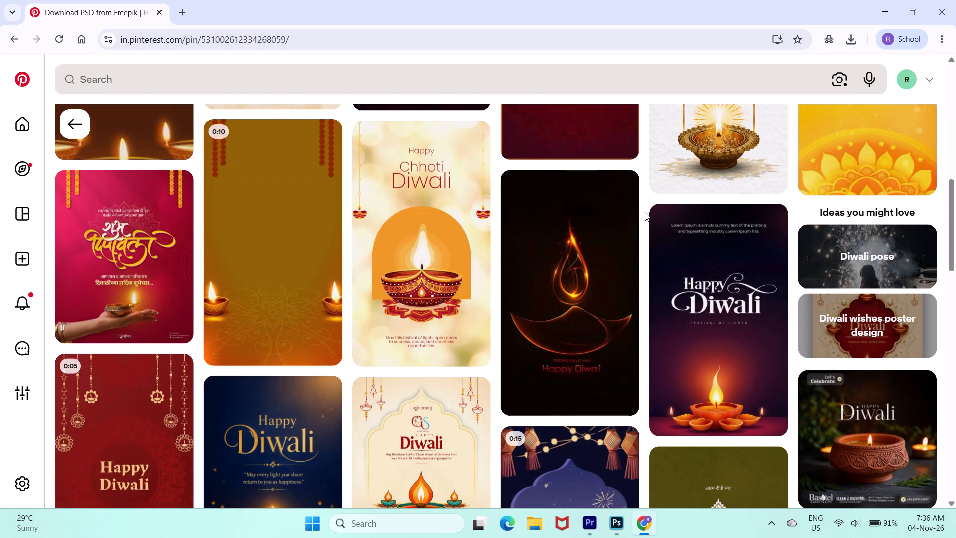
{"action": "scroll", "coordinate": [645, 212], "scroll_direction": "down", "scroll_amount": 5}
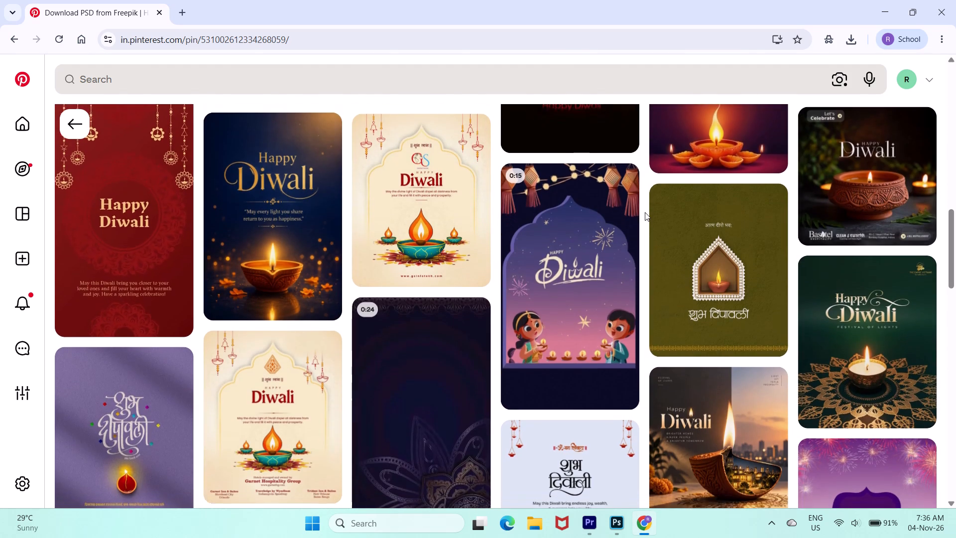
{"action": "scroll", "coordinate": [645, 212], "scroll_direction": "down", "scroll_amount": 3}
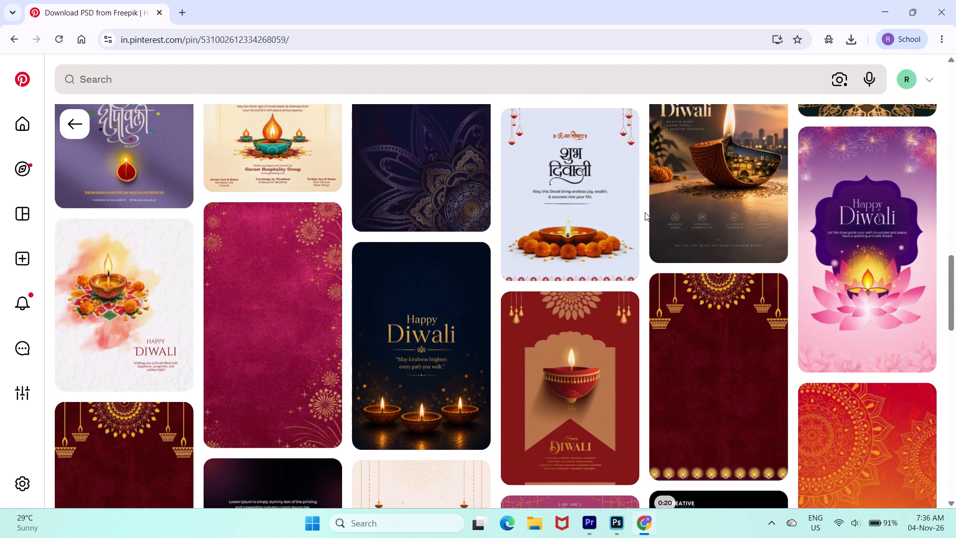
{"action": "scroll", "coordinate": [645, 212], "scroll_direction": "down", "scroll_amount": 2}
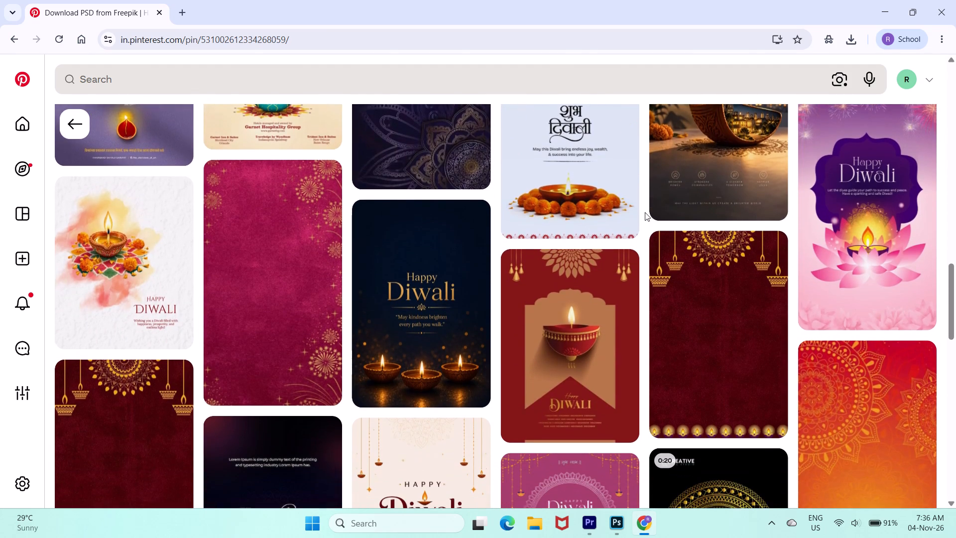
{"action": "scroll", "coordinate": [645, 212], "scroll_direction": "down", "scroll_amount": 2}
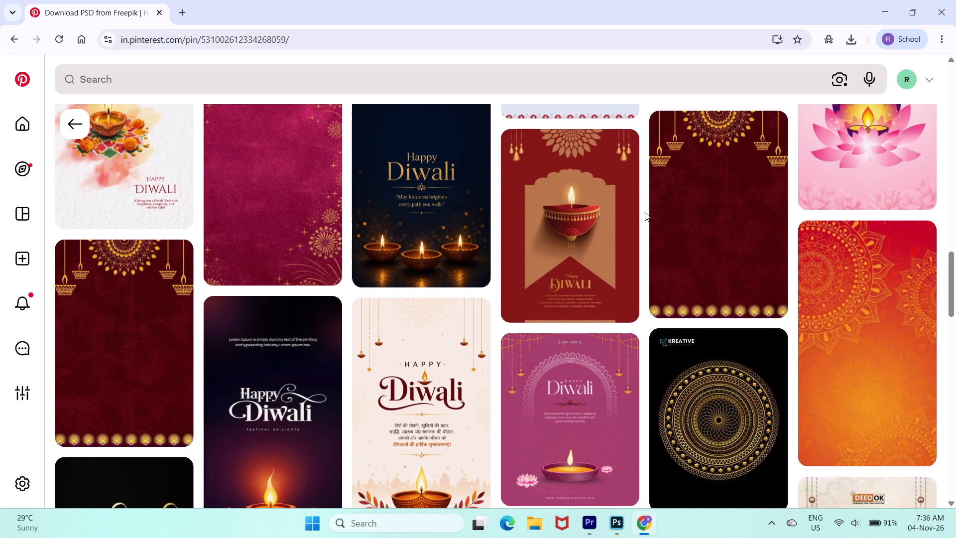
{"action": "scroll", "coordinate": [645, 212], "scroll_direction": "down", "scroll_amount": 2}
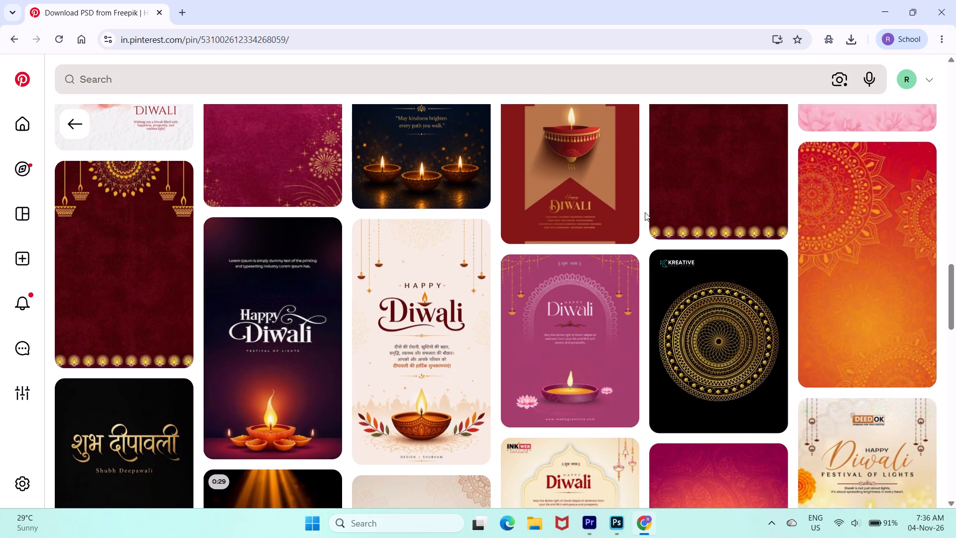
{"action": "scroll", "coordinate": [645, 212], "scroll_direction": "down", "scroll_amount": 2}
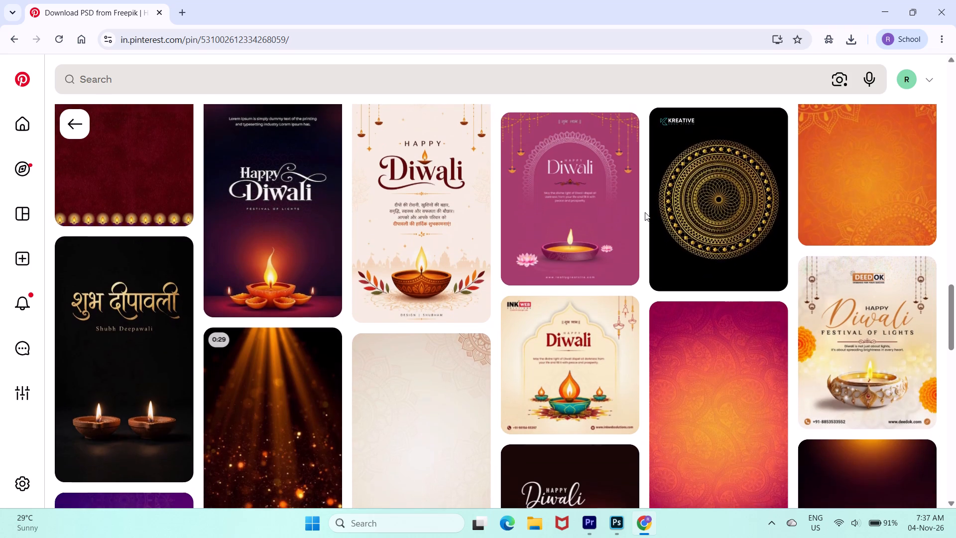
{"action": "scroll", "coordinate": [645, 212], "scroll_direction": "down", "scroll_amount": 1}
{"action": "scroll", "coordinate": [645, 212], "scroll_direction": "up", "scroll_amount": 1}
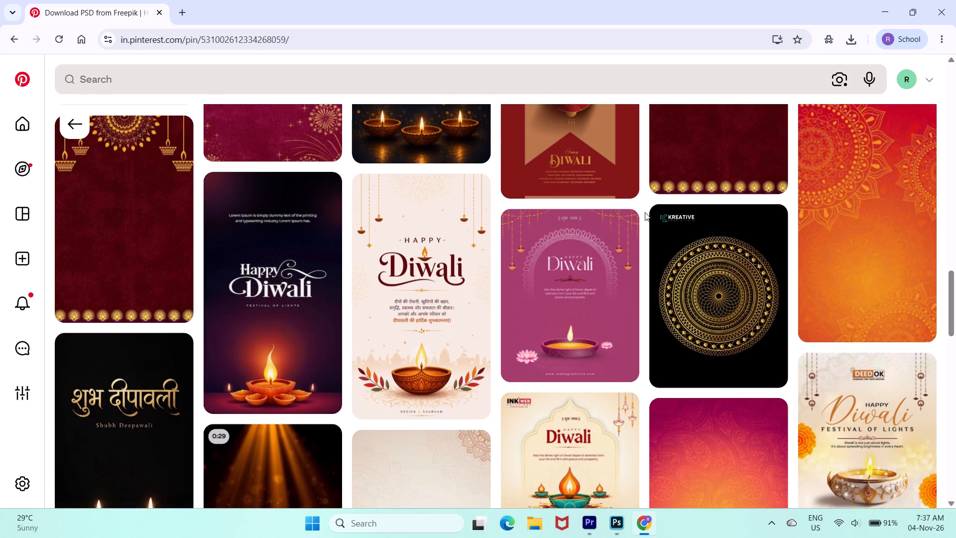
{"action": "scroll", "coordinate": [645, 212], "scroll_direction": "up", "scroll_amount": 1}
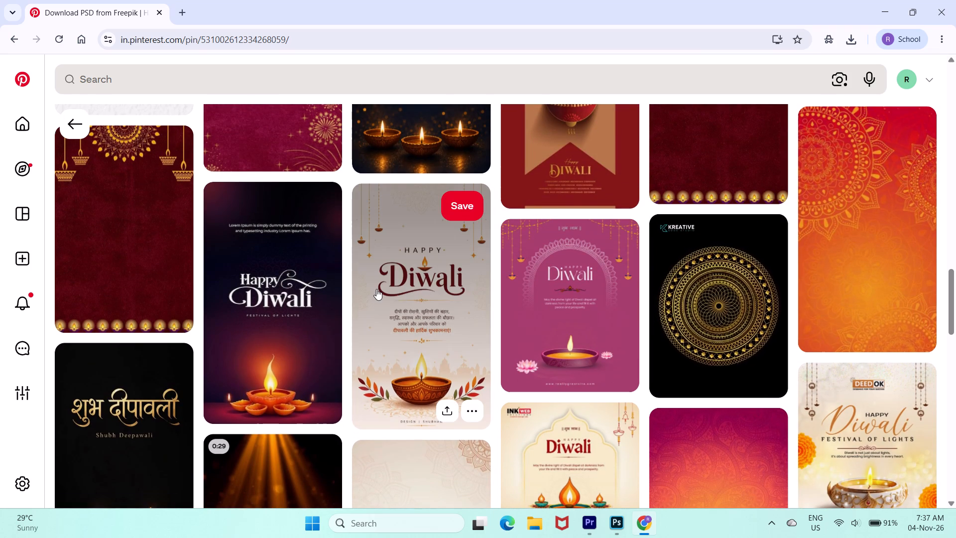
Search Google for "bg remover" in a new tab and open the remove.bg site.
{"action": "left_click", "coordinate": [183, 12]}
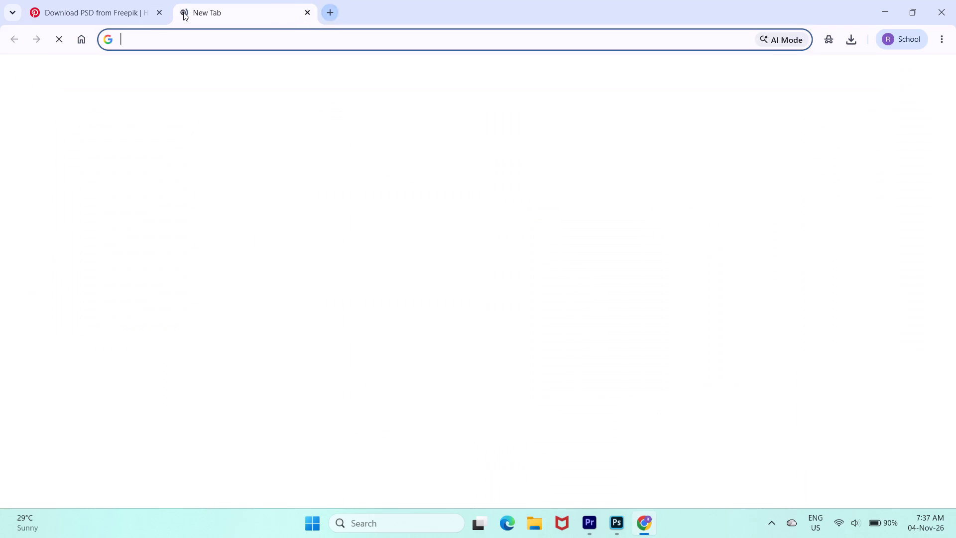
{"action": "type", "text": "bg"}
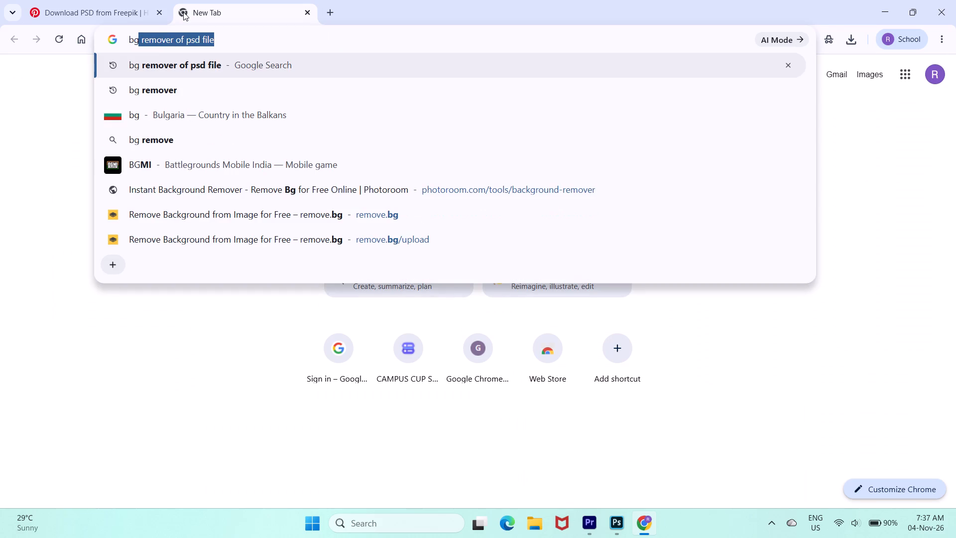
{"action": "left_click", "coordinate": [162, 91]}
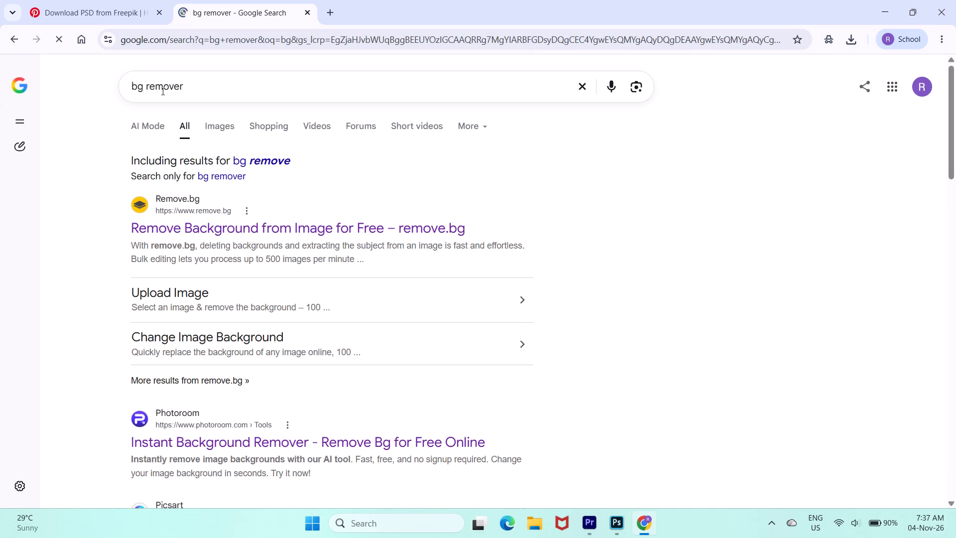
{"action": "left_click", "coordinate": [158, 214]}
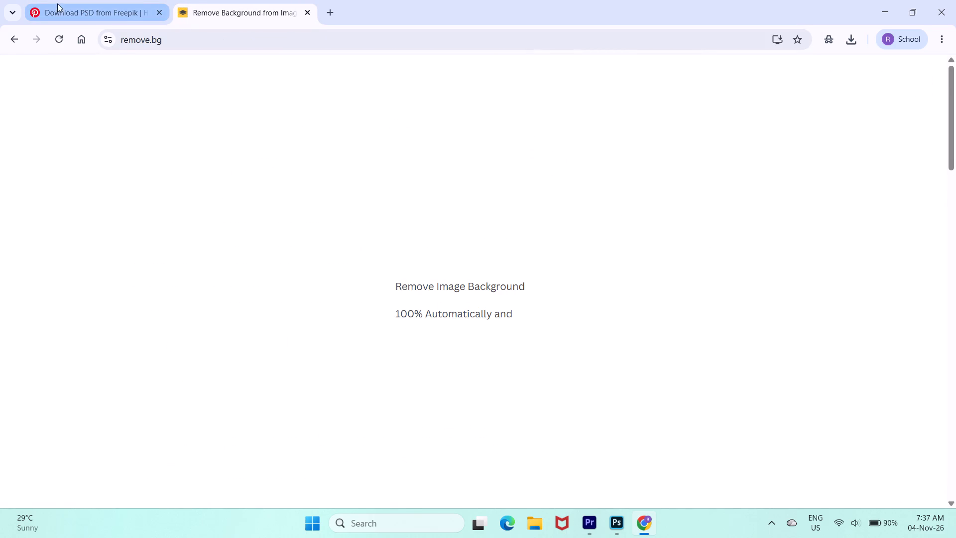
Bring the dark purple "Happy Diwali" poster image from Pinterest into remove.bg to remove its background.
{"action": "left_click", "coordinate": [73, 4]}
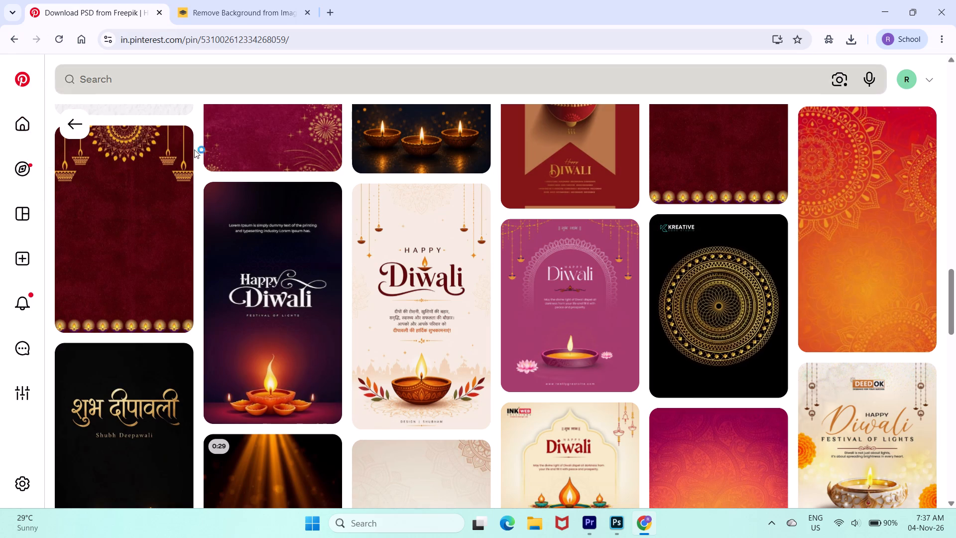
{"action": "left_click_drag", "start_coordinate": [273, 254], "coordinate": [257, 139]}
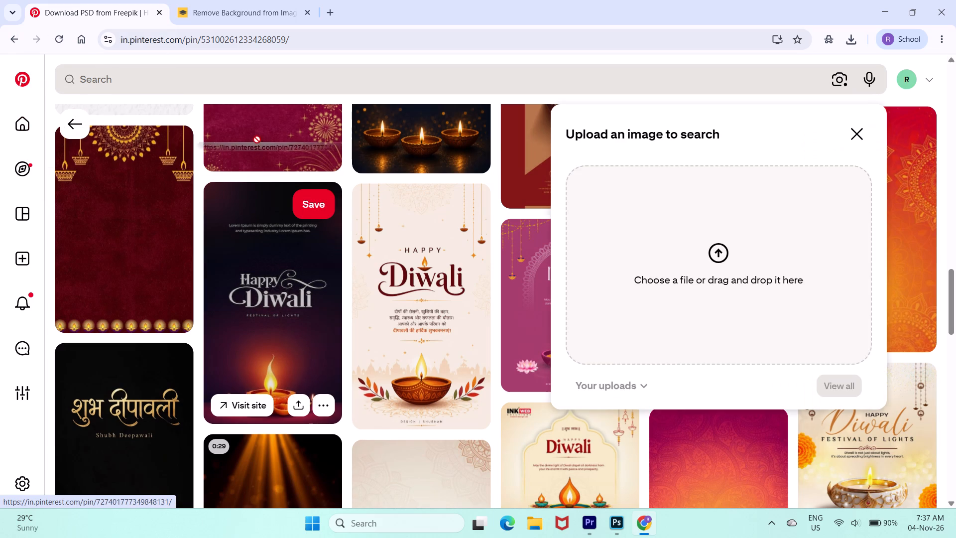
{"action": "left_click_drag", "start_coordinate": [257, 139], "coordinate": [246, 0]}
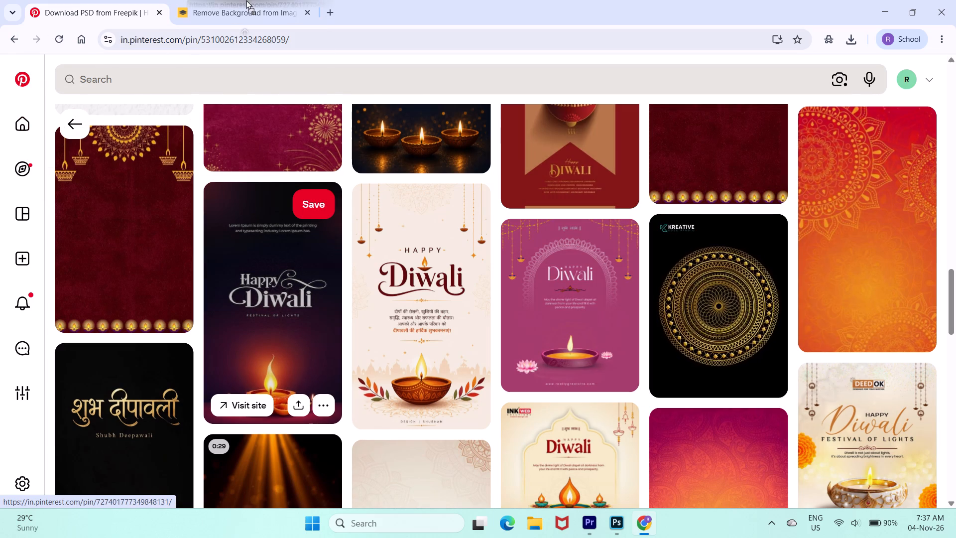
{"action": "left_click_drag", "start_coordinate": [246, 0], "coordinate": [307, 189]}
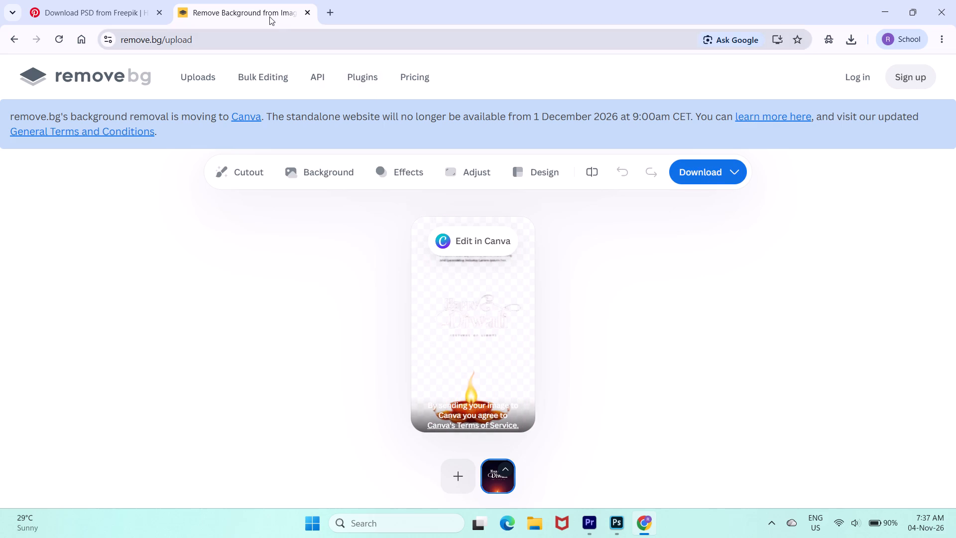
Bring the black Hindi "Shubh Deepawali" poster with two diyas from Pinterest into remove.bg to remove its background.
{"action": "left_click", "coordinate": [119, 2]}
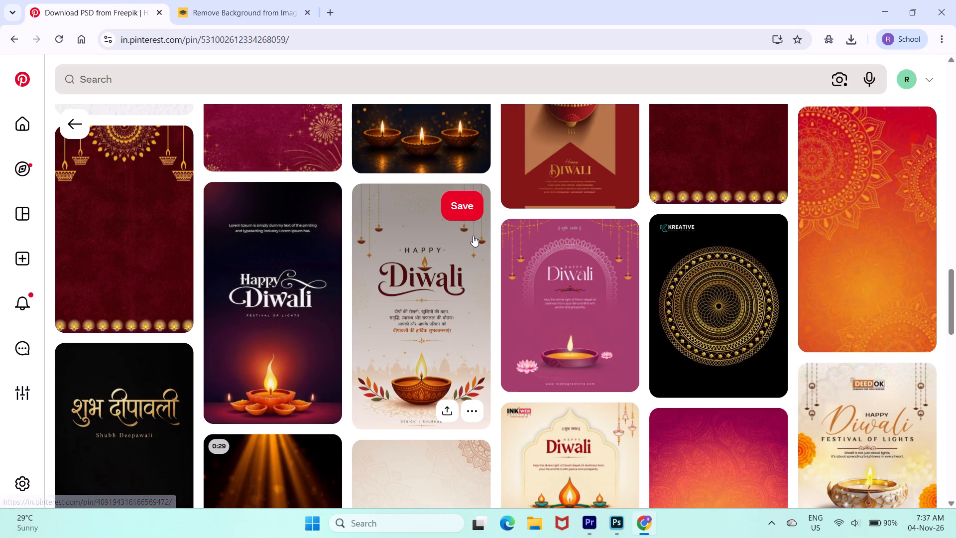
{"action": "scroll", "coordinate": [473, 236], "scroll_direction": "down", "scroll_amount": 4}
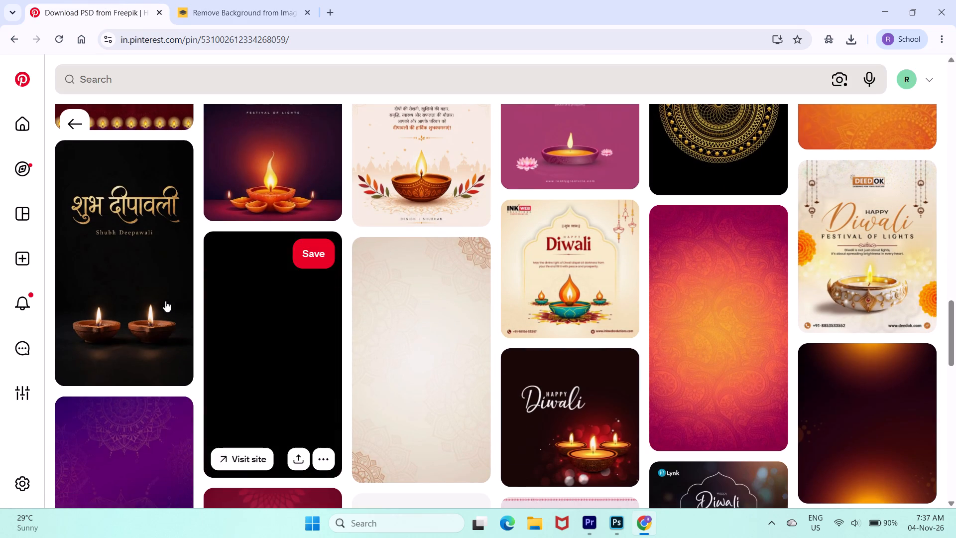
{"action": "left_click_drag", "start_coordinate": [146, 232], "coordinate": [169, 112]}
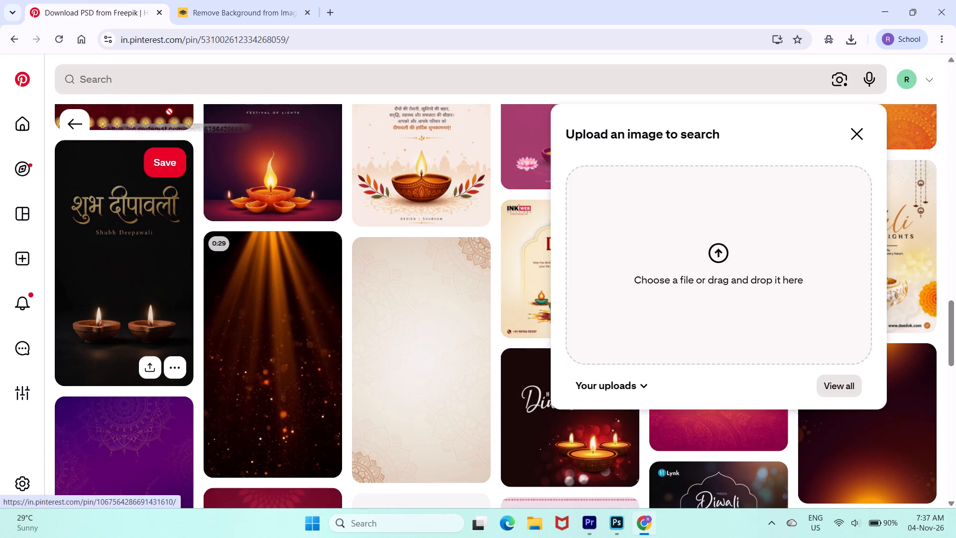
{"action": "left_click_drag", "start_coordinate": [169, 112], "coordinate": [313, 219]}
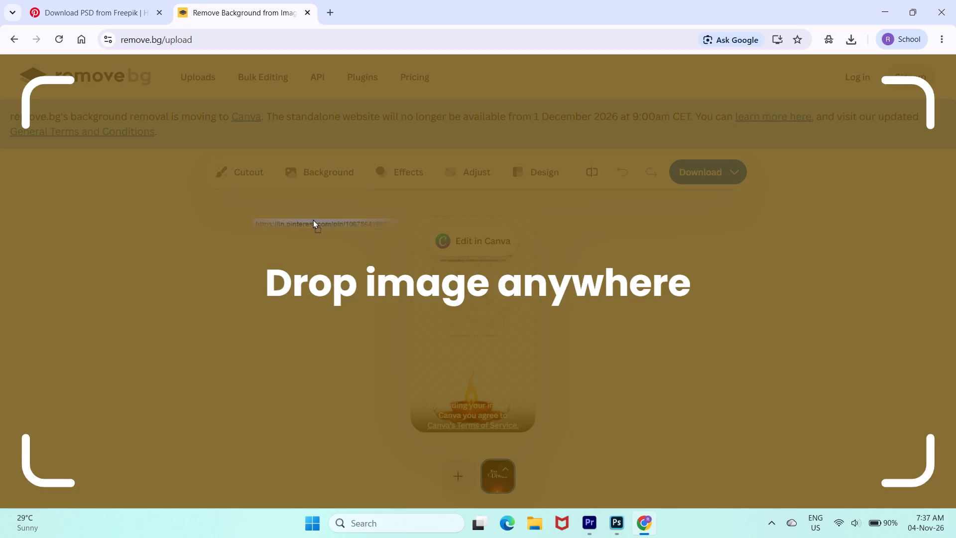
{"action": "left_click_drag", "start_coordinate": [313, 219], "coordinate": [352, 244]}
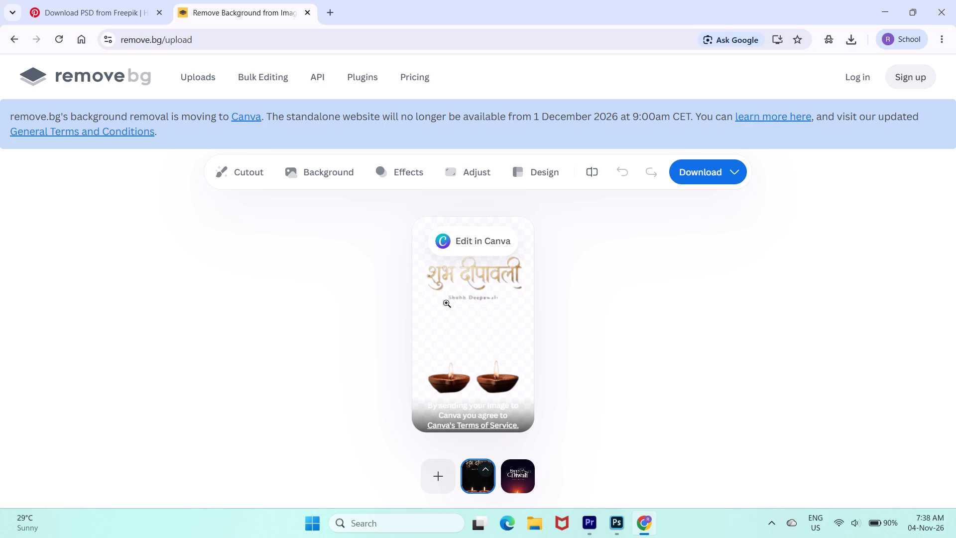
Send the "Shubh Deepawali" cutout from remove.bg to Canva for editing.
{"action": "left_click", "coordinate": [475, 243]}
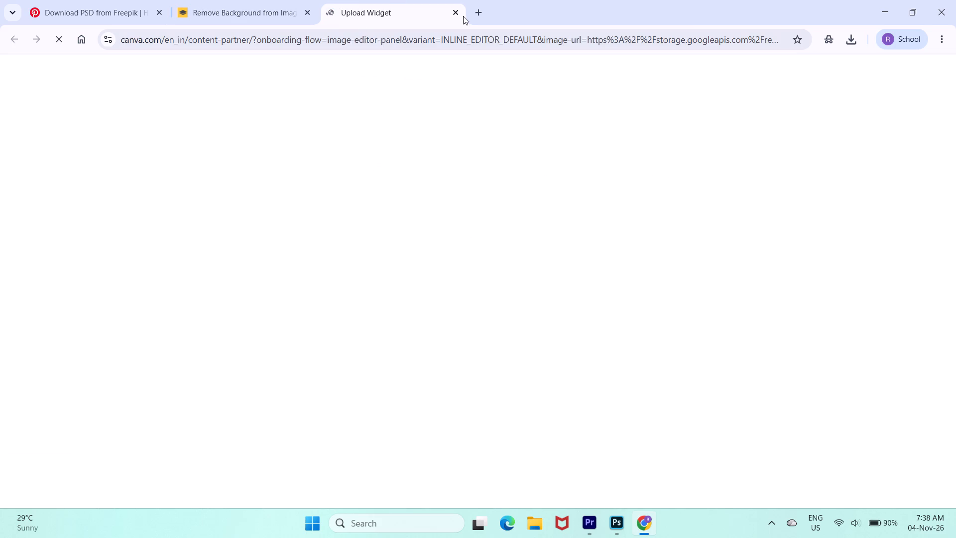
{"action": "left_click", "coordinate": [476, 5]}
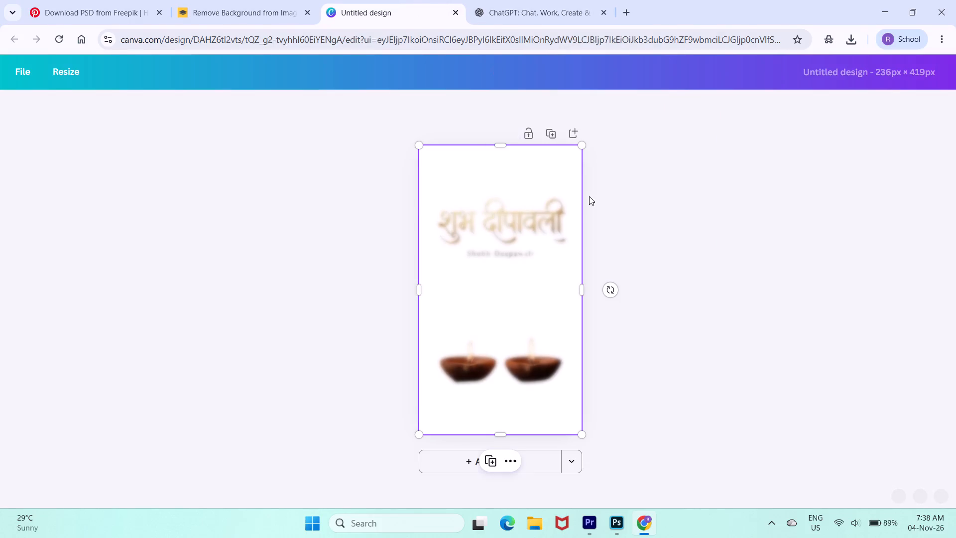
{"action": "left_click", "coordinate": [540, 365]}
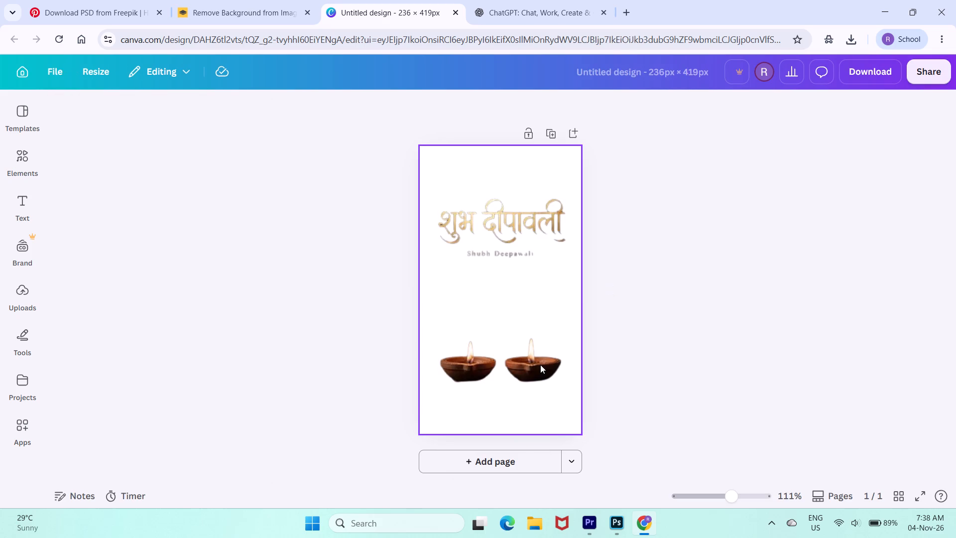
{"action": "left_click", "coordinate": [540, 365]}
{"action": "left_click", "coordinate": [540, 365]}
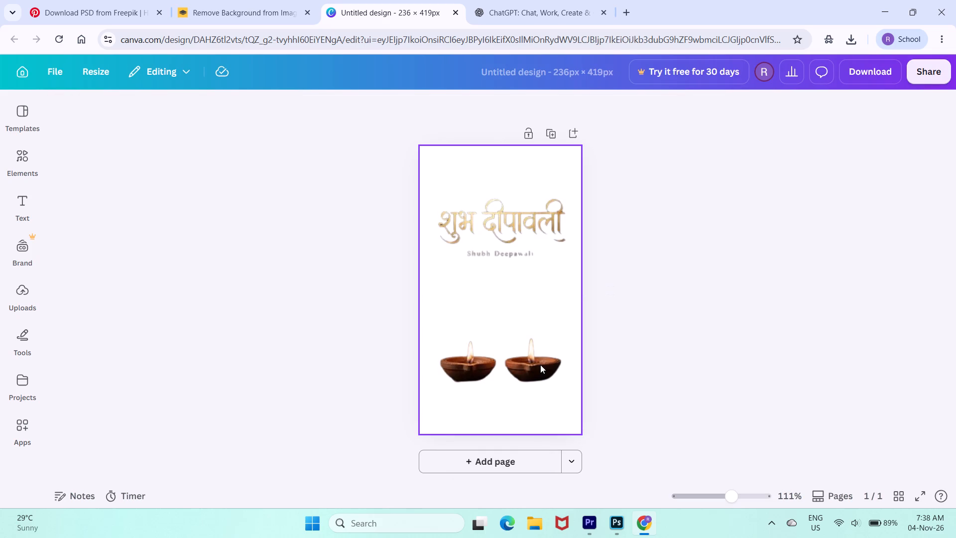
{"action": "left_click", "coordinate": [540, 365]}
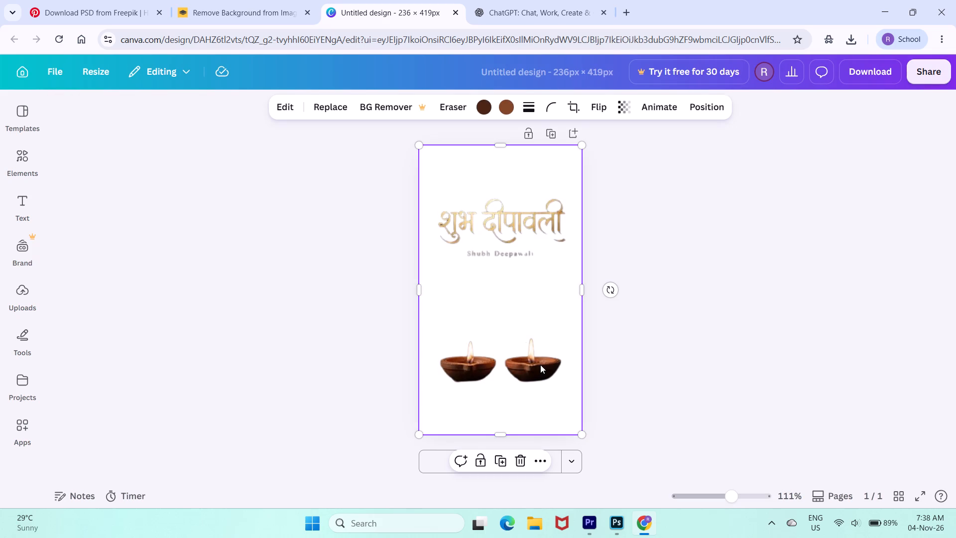
{"action": "left_click", "coordinate": [447, 102]}
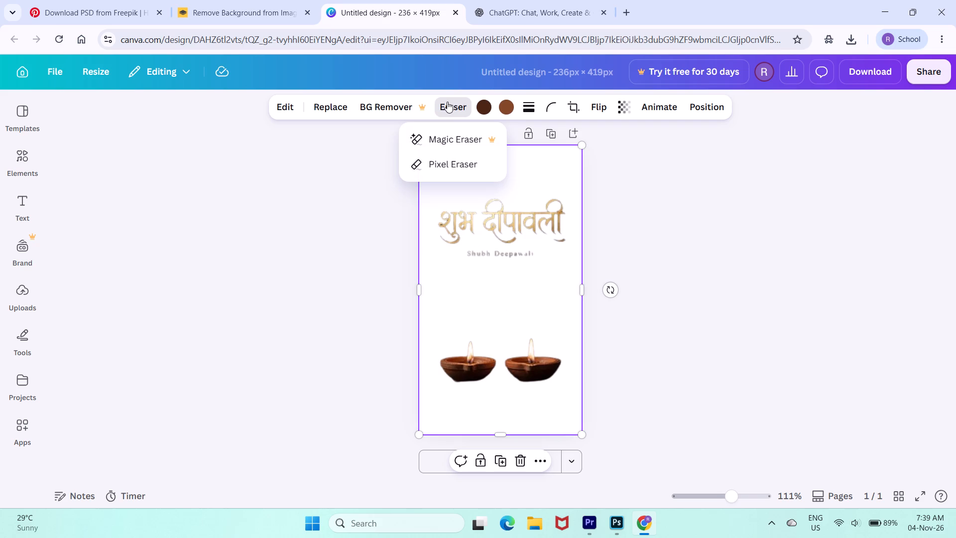
{"action": "left_click", "coordinate": [450, 159]}
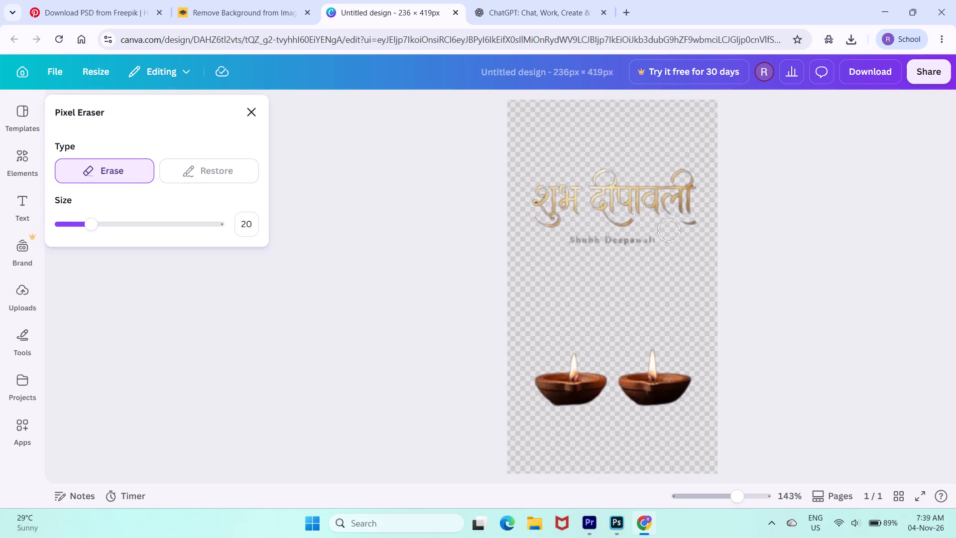
{"action": "left_click", "coordinate": [691, 227]}
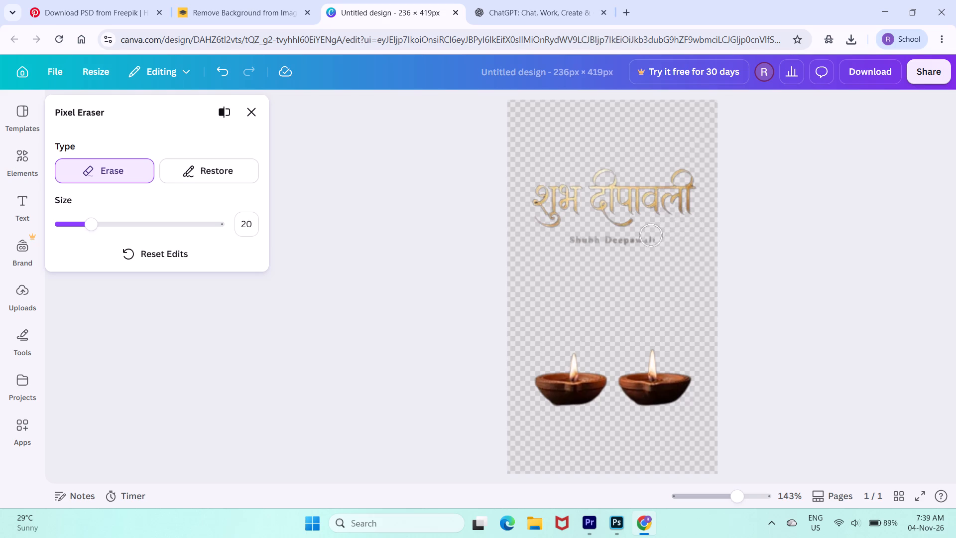
{"action": "left_click_drag", "start_coordinate": [651, 238], "coordinate": [622, 244]}
{"action": "left_click_drag", "start_coordinate": [622, 244], "coordinate": [576, 241]}
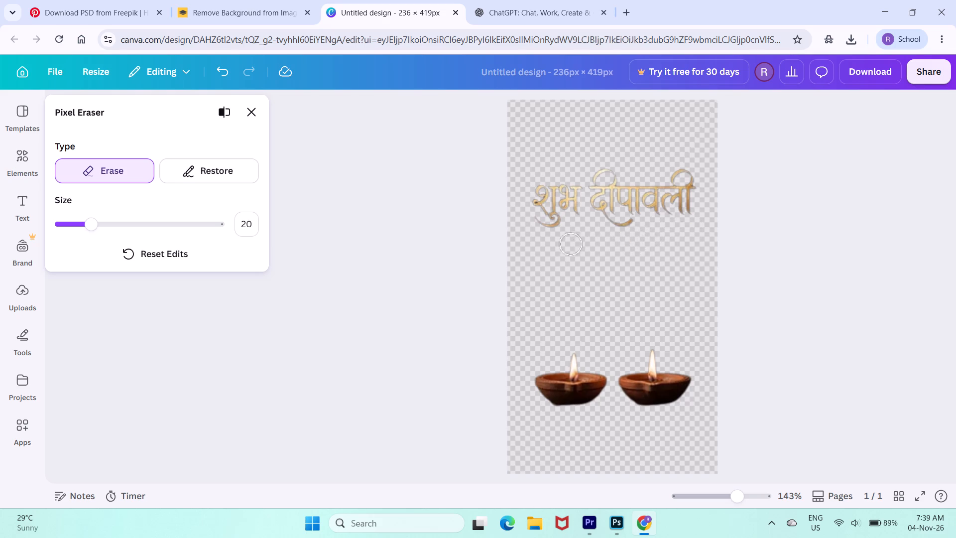
Erase both diyas below the lettering with the Pixel Eraser at size 20.
{"action": "left_click_drag", "start_coordinate": [576, 241], "coordinate": [565, 369]}
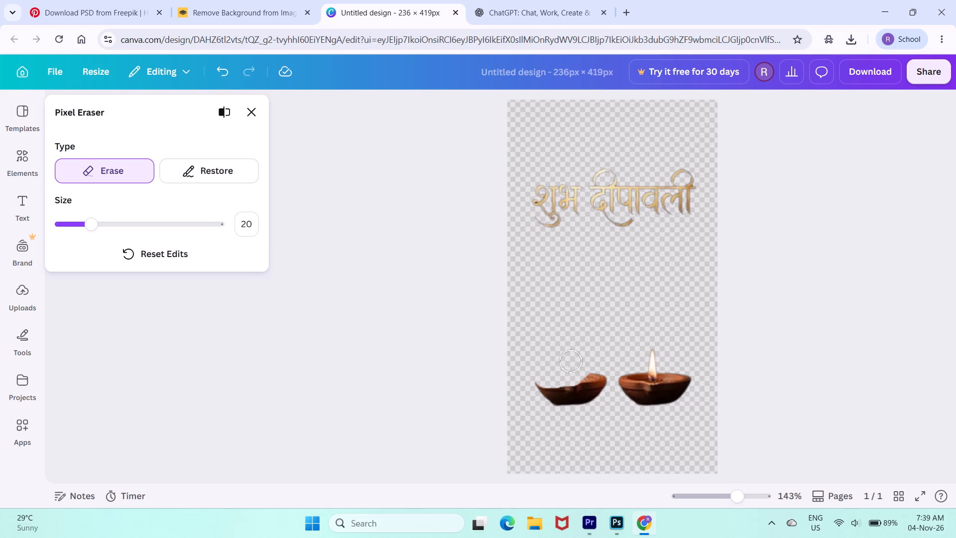
{"action": "left_click_drag", "start_coordinate": [565, 369], "coordinate": [633, 358]}
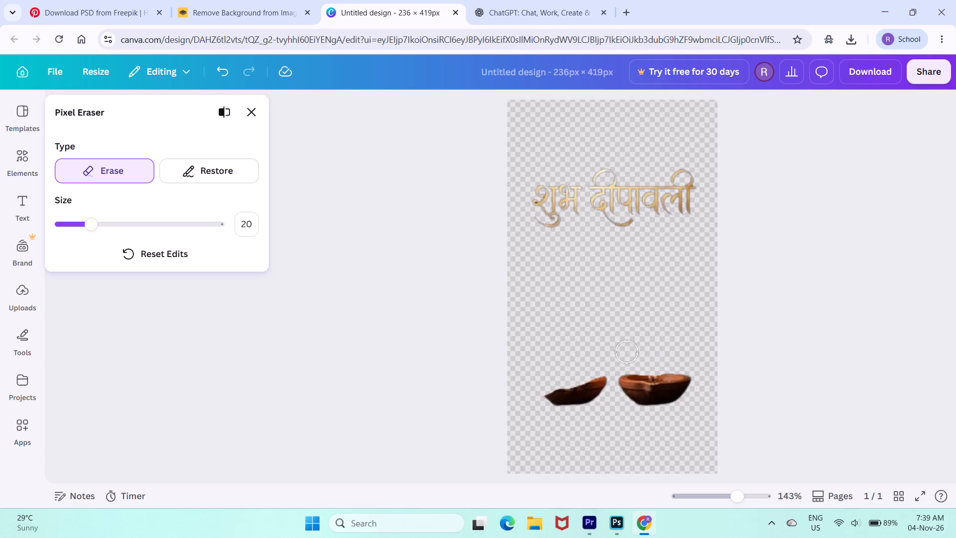
{"action": "left_click_drag", "start_coordinate": [633, 358], "coordinate": [676, 388]}
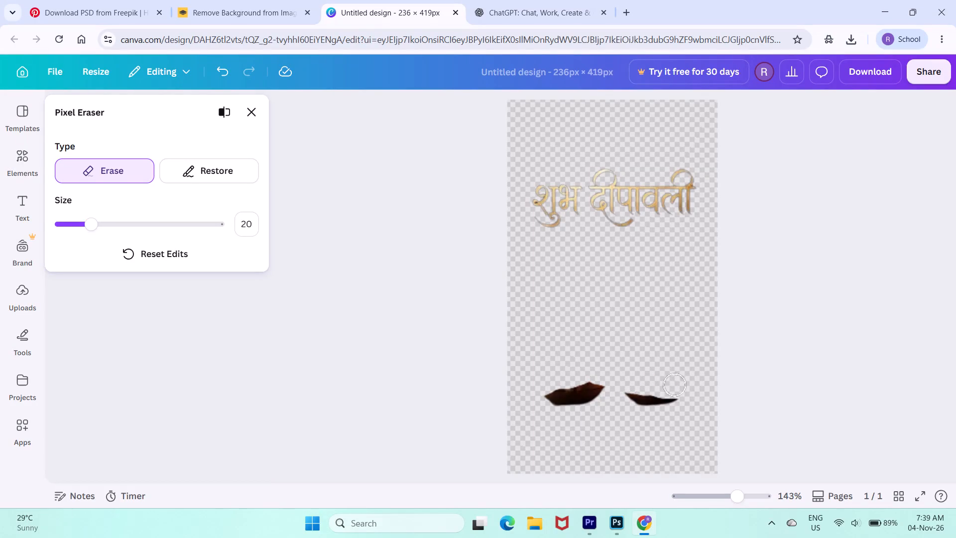
{"action": "left_click_drag", "start_coordinate": [676, 388], "coordinate": [637, 410]}
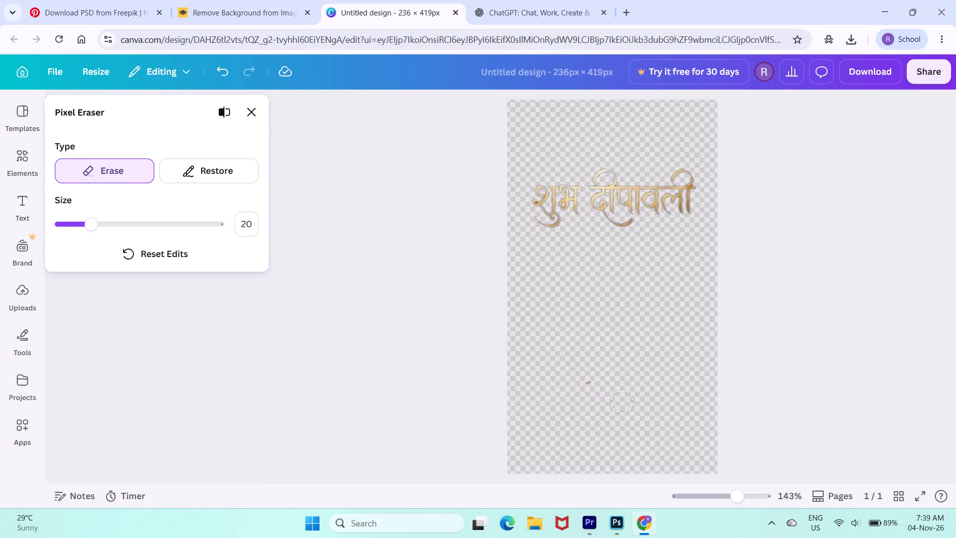
{"action": "left_click_drag", "start_coordinate": [637, 410], "coordinate": [589, 368]}
{"action": "left_click_drag", "start_coordinate": [589, 368], "coordinate": [600, 369]}
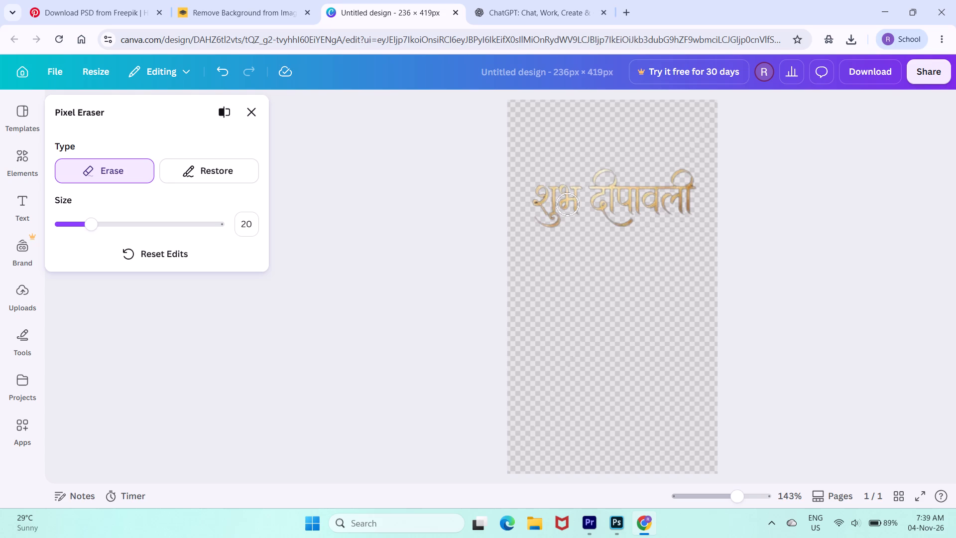
Set the Pixel Eraser size to 1 and erase the dark spot inside the curl of the first Hindi letter, "शु".
{"action": "scroll", "coordinate": [568, 204], "scroll_direction": "down", "scroll_amount": 2, "text": "alt"}
{"action": "scroll", "coordinate": [568, 204], "scroll_direction": "up", "scroll_amount": 1, "text": "alt"}
{"action": "left_click_drag", "start_coordinate": [736, 499], "coordinate": [764, 500]}
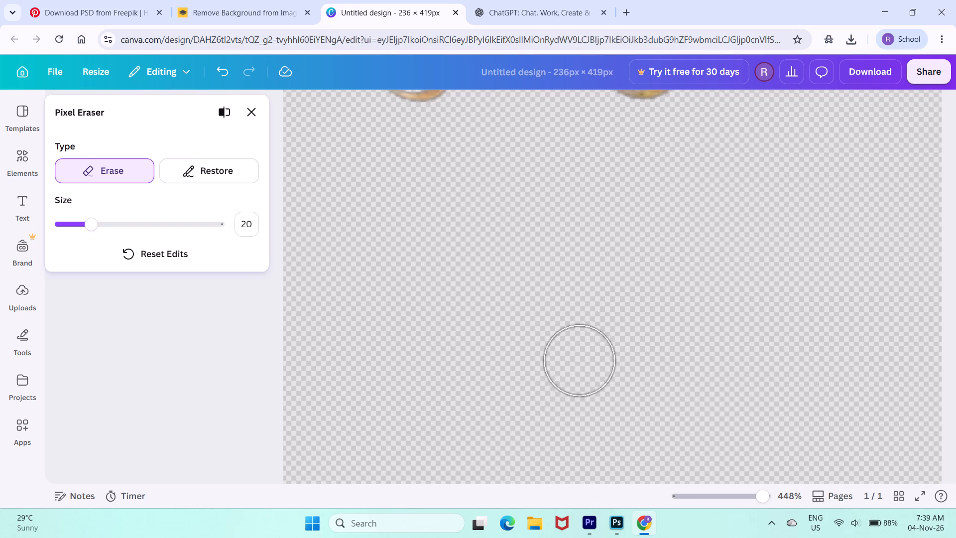
{"action": "scroll", "coordinate": [499, 259], "scroll_direction": "up", "scroll_amount": 4}
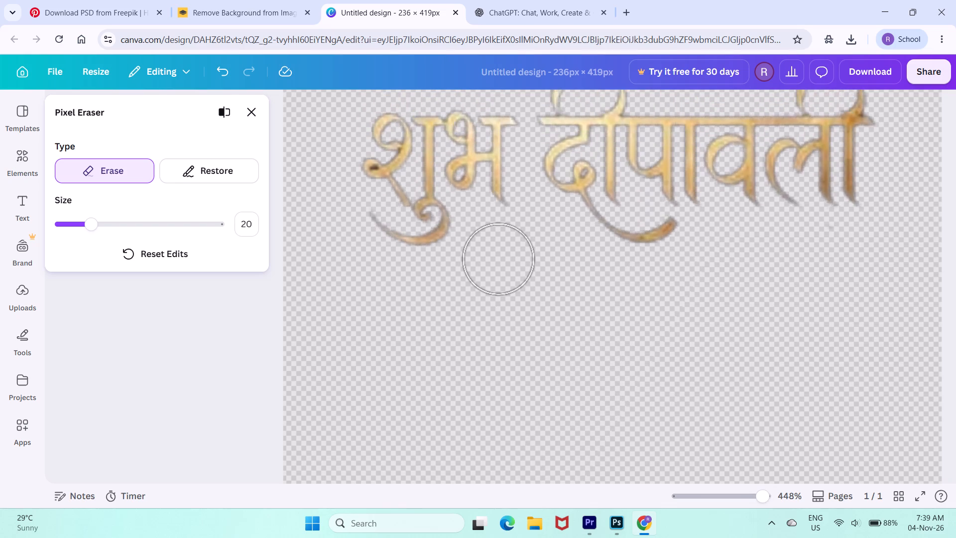
{"action": "scroll", "coordinate": [499, 259], "scroll_direction": "up", "scroll_amount": 3}
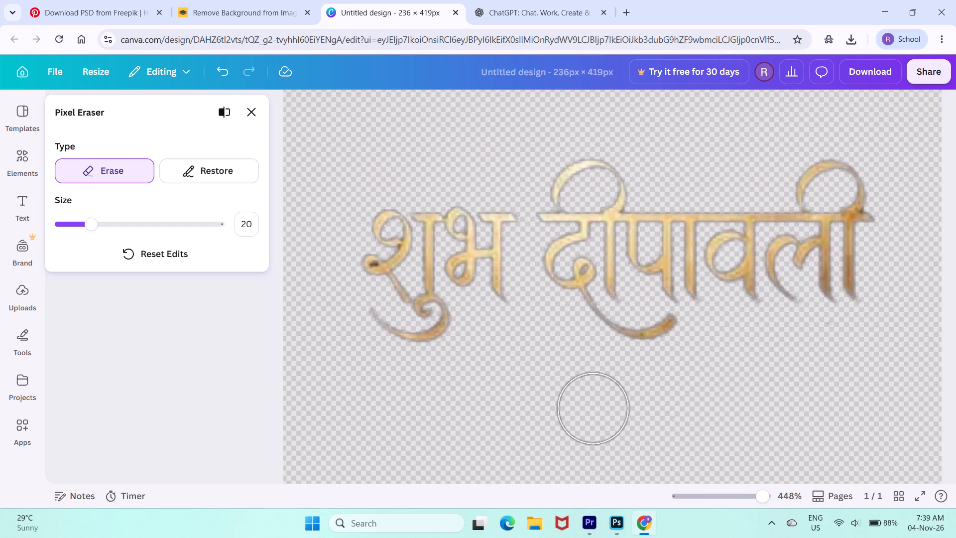
{"action": "left_click_drag", "start_coordinate": [763, 498], "coordinate": [780, 496]}
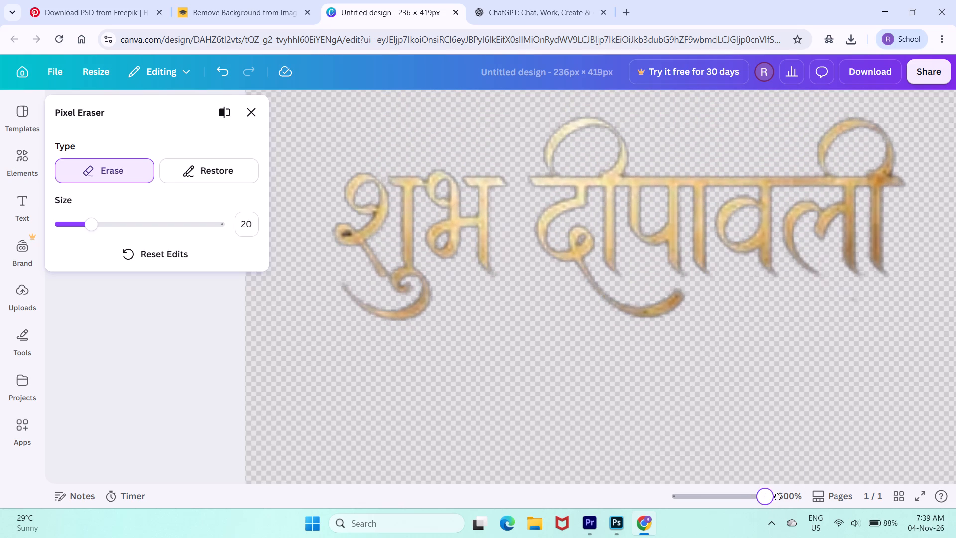
{"action": "left_click_drag", "start_coordinate": [780, 496], "coordinate": [813, 495]}
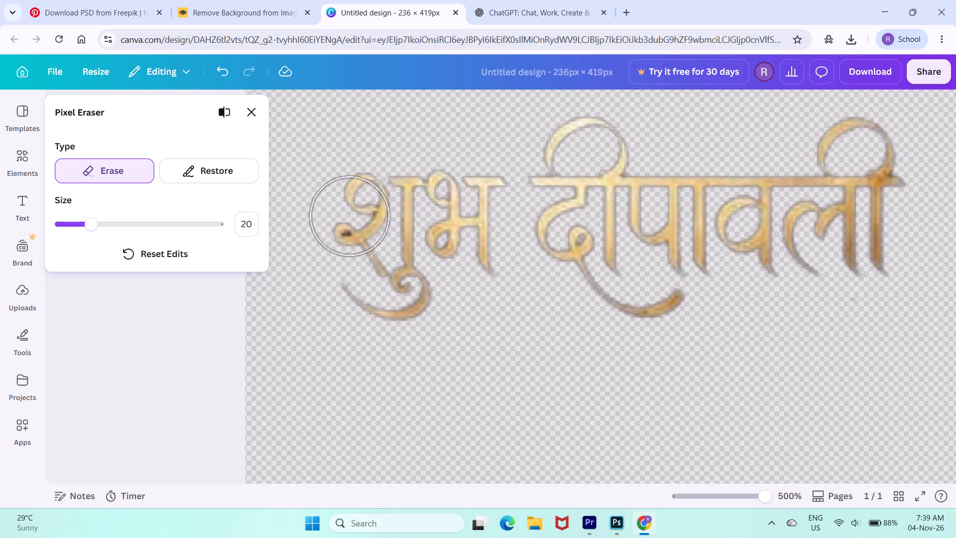
{"action": "scroll", "coordinate": [332, 202], "scroll_direction": "up", "scroll_amount": 1}
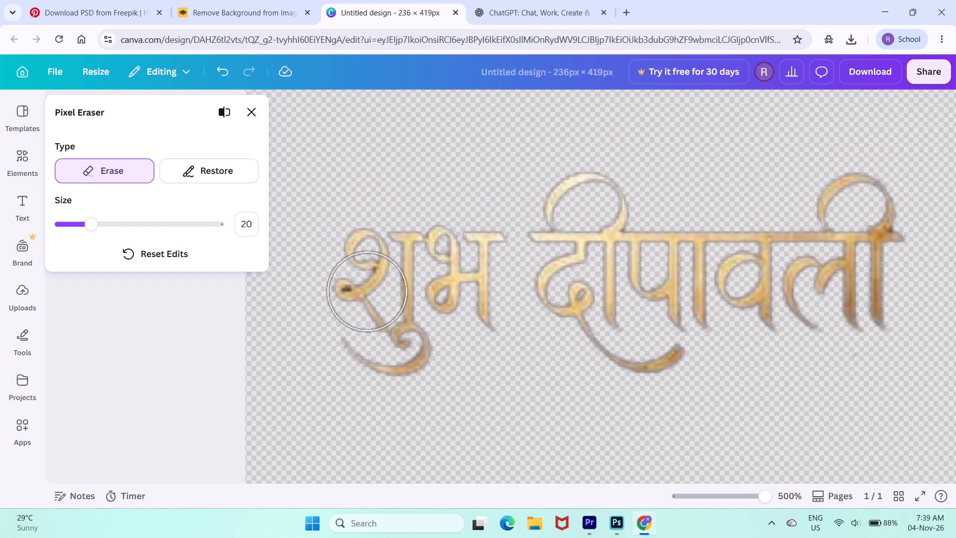
{"action": "key", "text": "ctrl+plus"}
{"action": "key", "text": "ctrl+plus"}
{"action": "key", "text": "ctrl+plus"}
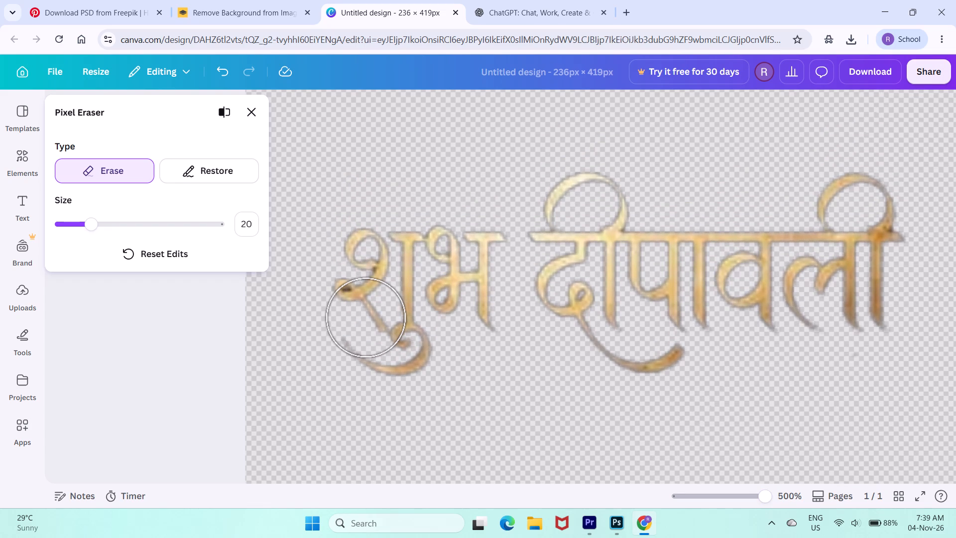
{"action": "key", "text": "ctrl+plus"}
{"action": "key", "text": "ctrl+plus"}
{"action": "key", "text": "ctrl+plus"}
{"action": "key", "text": "alt+plus"}
{"action": "left_click_drag", "start_coordinate": [86, 226], "coordinate": [86, 226]}
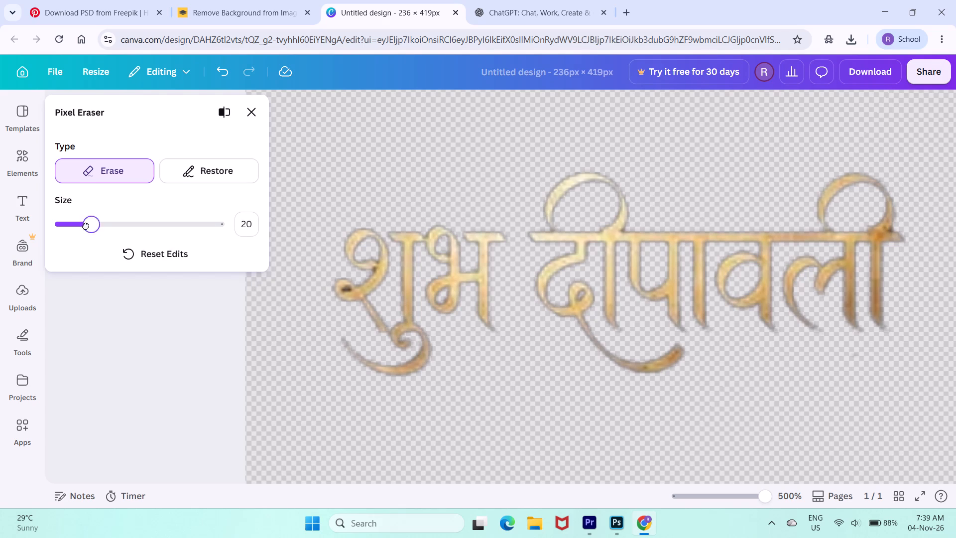
{"action": "left_click_drag", "start_coordinate": [86, 226], "coordinate": [47, 229]}
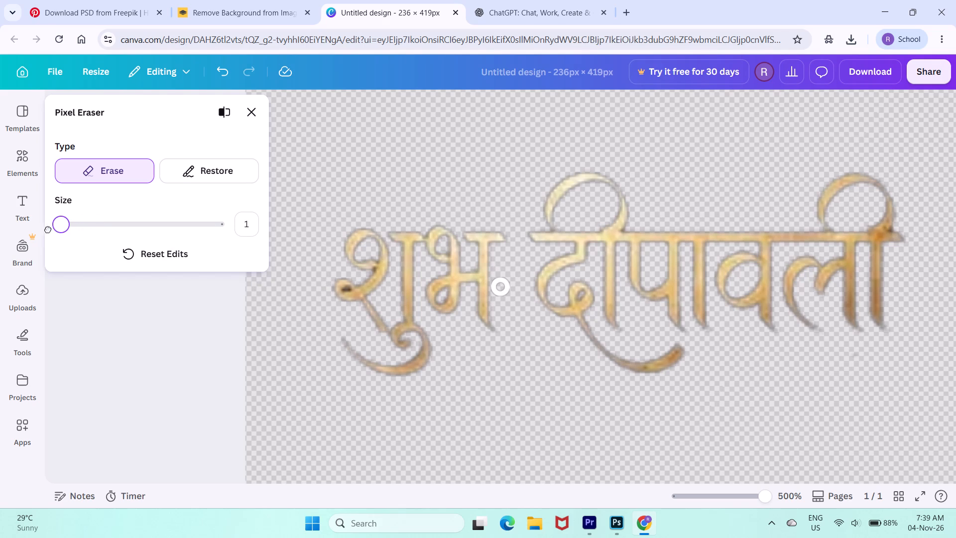
{"action": "left_click_drag", "start_coordinate": [47, 229], "coordinate": [41, 228]}
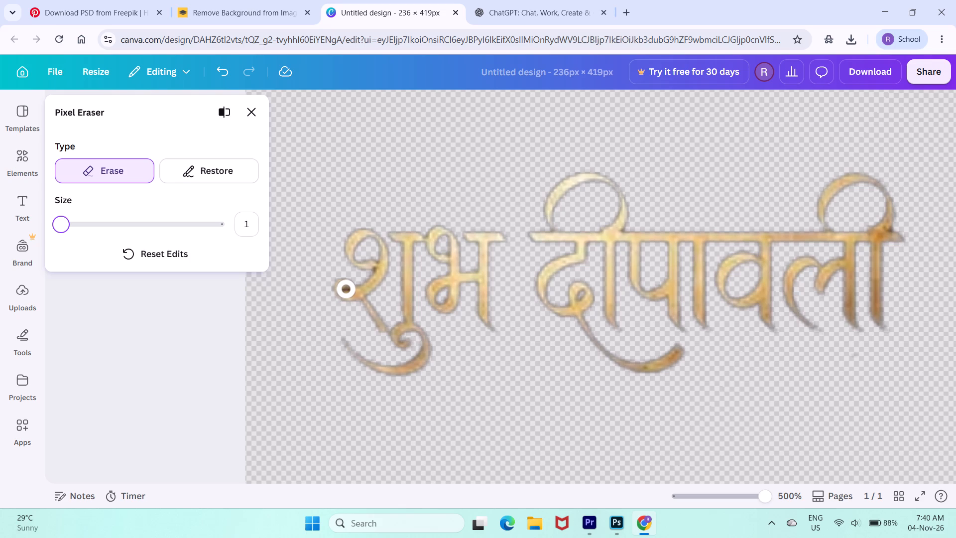
{"action": "left_click", "coordinate": [346, 289]}
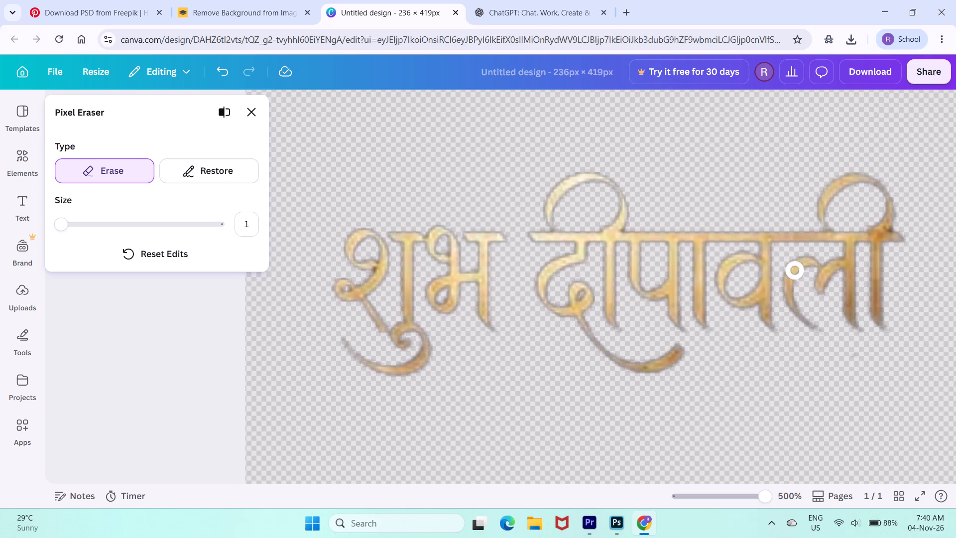
Erase the dark speck beside the top bar of the last letter, "ली", and close the Pixel Eraser.
{"action": "left_click", "coordinate": [893, 229]}
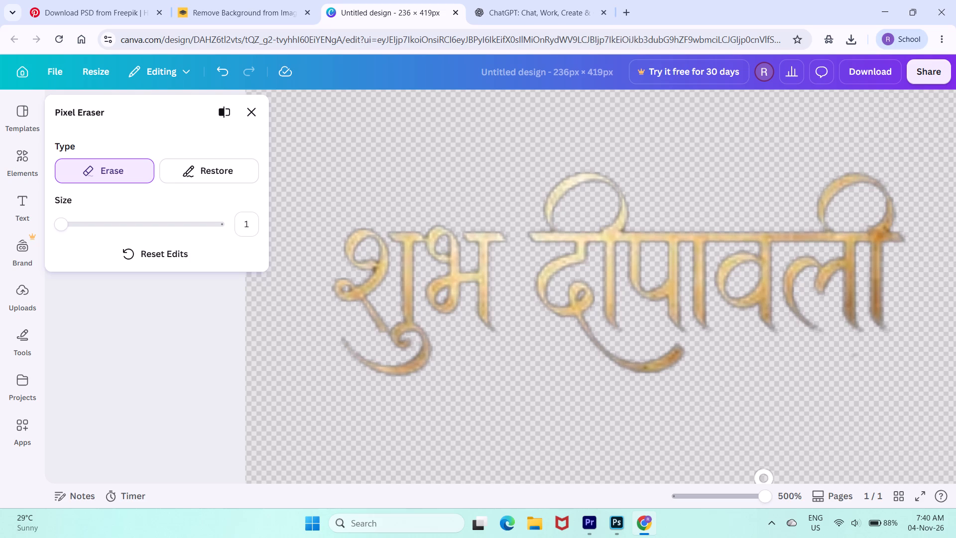
{"action": "left_click", "coordinate": [745, 499]}
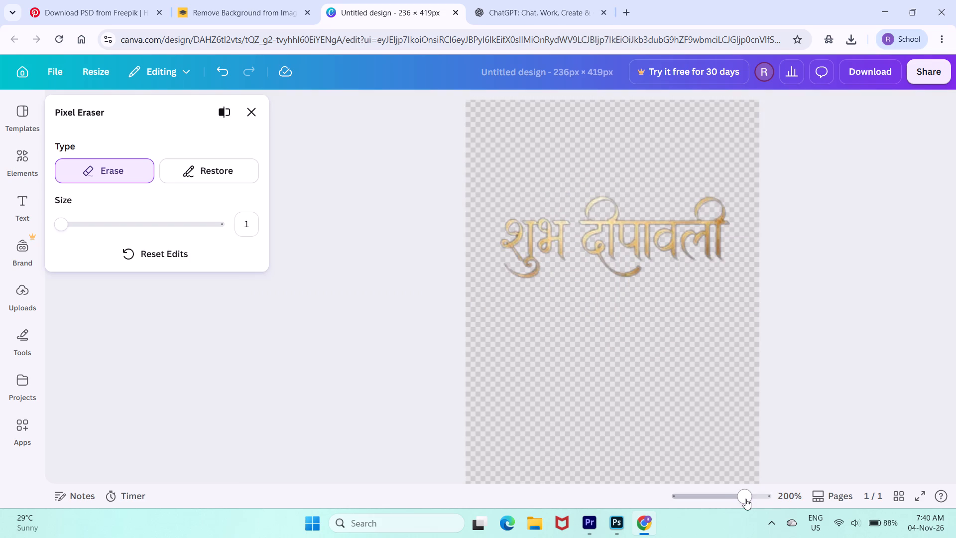
{"action": "scroll", "coordinate": [696, 368], "scroll_direction": "right", "scroll_amount": 1}
{"action": "left_click", "coordinate": [727, 494]}
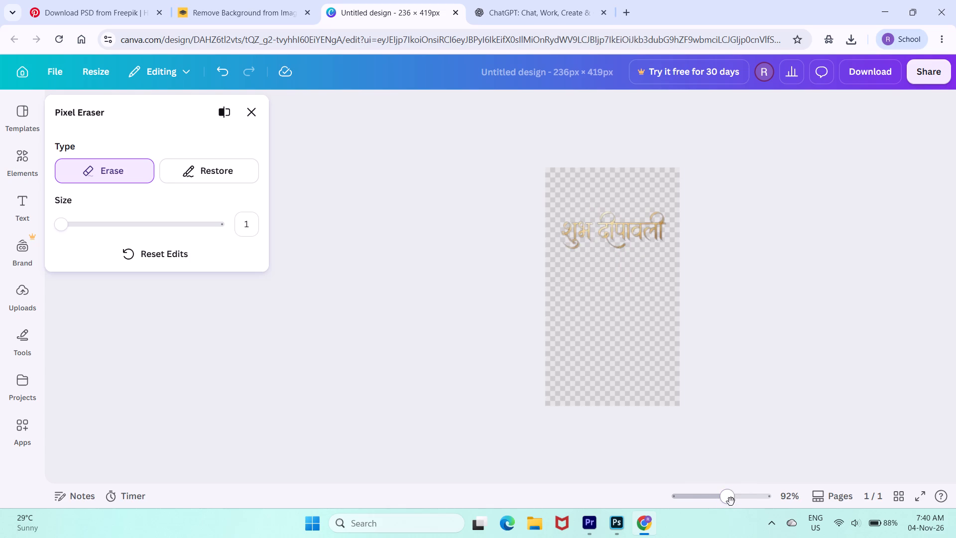
{"action": "left_click_drag", "start_coordinate": [731, 501], "coordinate": [736, 502]}
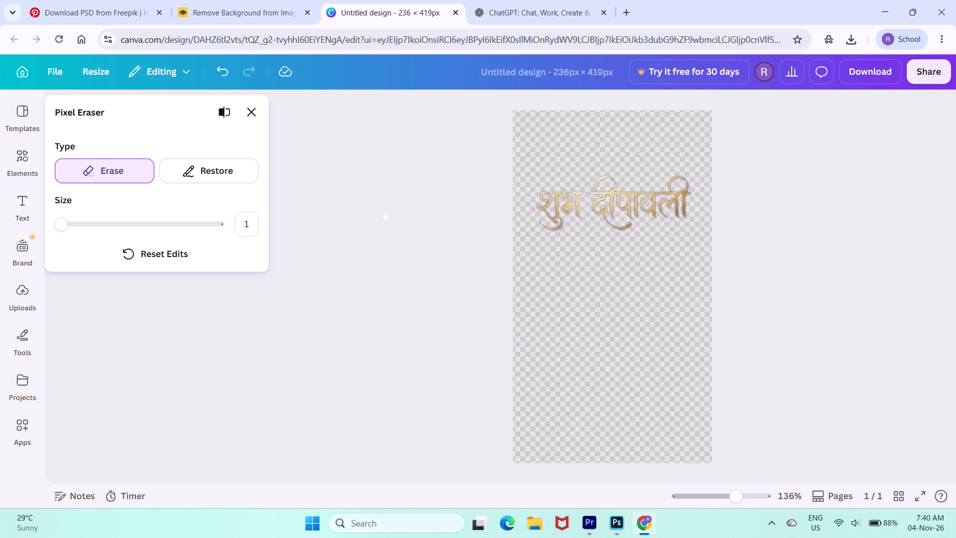
{"action": "left_click", "coordinate": [251, 110]}
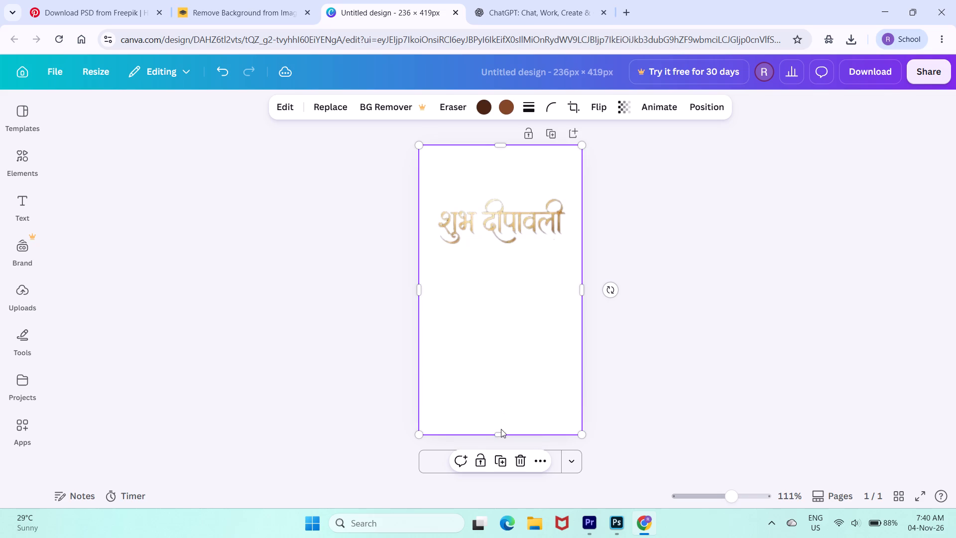
Crop the image's empty bottom and top areas around the Hindi lettering to about 236 × 115 px.
{"action": "left_click_drag", "start_coordinate": [498, 434], "coordinate": [490, 262]}
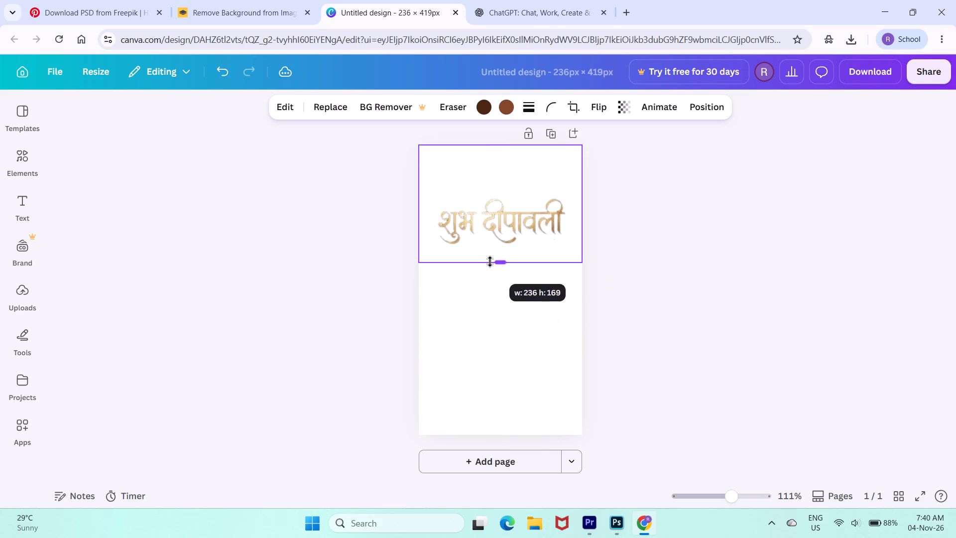
{"action": "left_click_drag", "start_coordinate": [490, 262], "coordinate": [489, 262]}
{"action": "left_click_drag", "start_coordinate": [495, 148], "coordinate": [502, 186]}
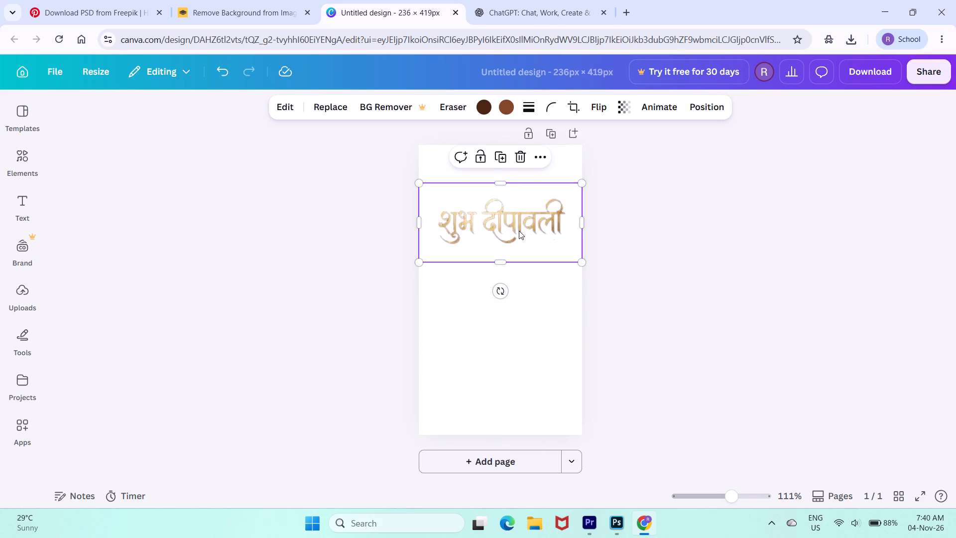
Download only the selected "शुभ दीपावली" lettering image as a PNG.
{"action": "left_click", "coordinate": [538, 155]}
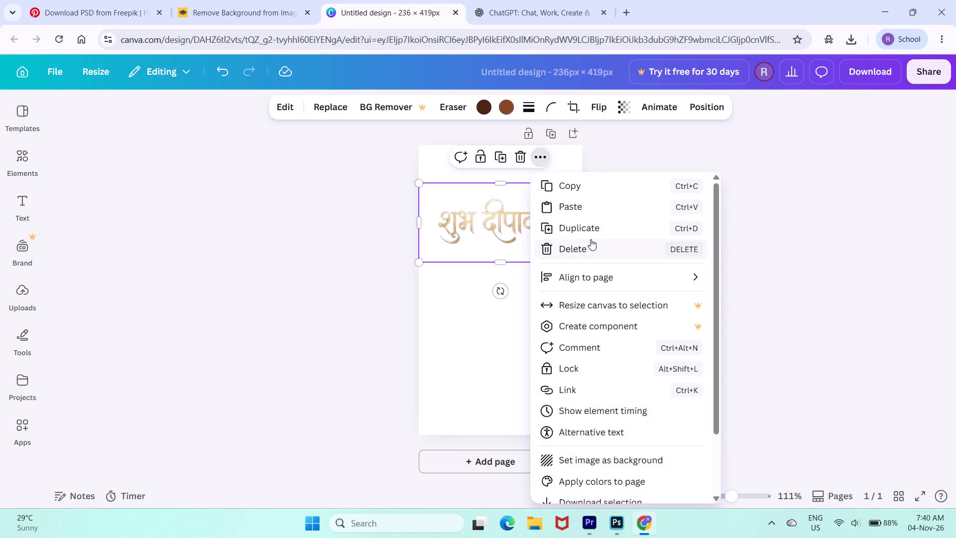
{"action": "scroll", "coordinate": [611, 327], "scroll_direction": "down", "scroll_amount": 2}
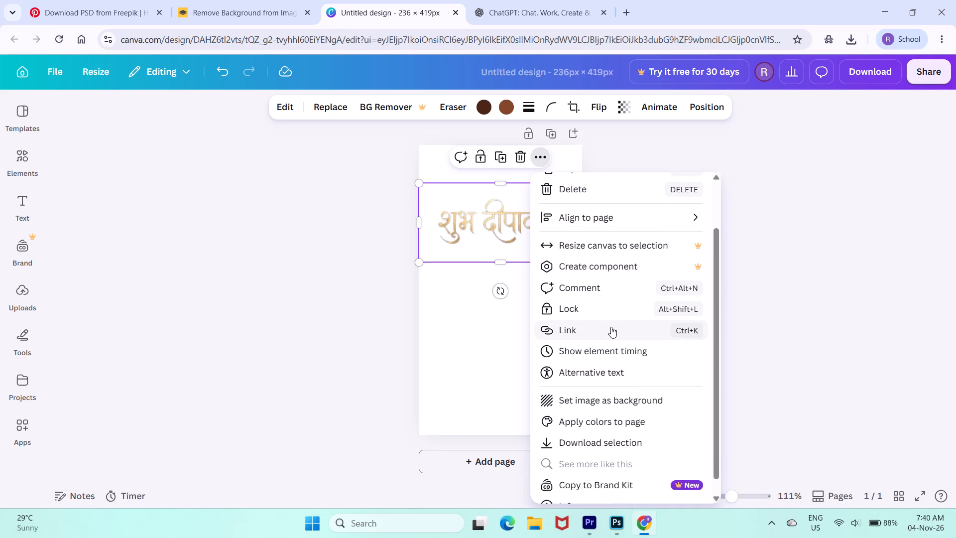
{"action": "scroll", "coordinate": [611, 327], "scroll_direction": "down", "scroll_amount": 1}
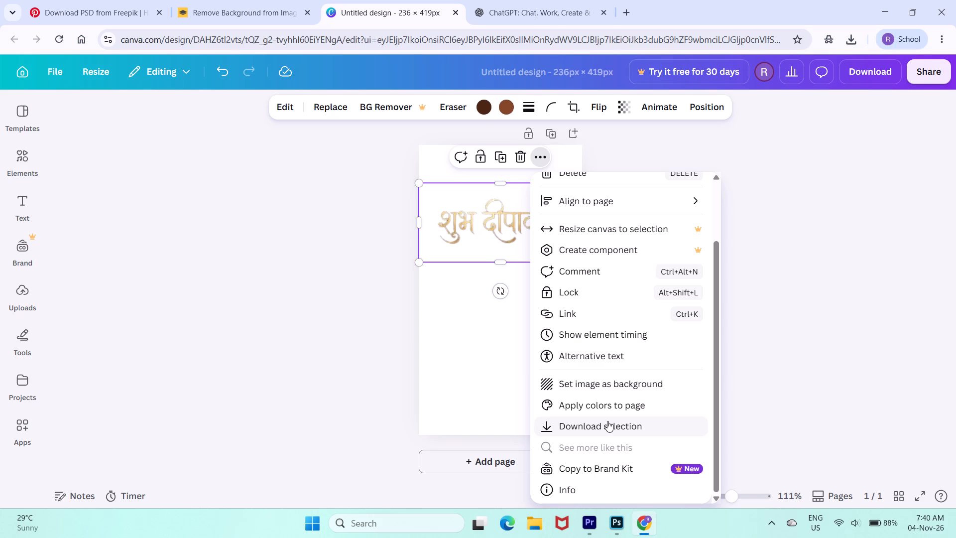
{"action": "left_click", "coordinate": [607, 421]}
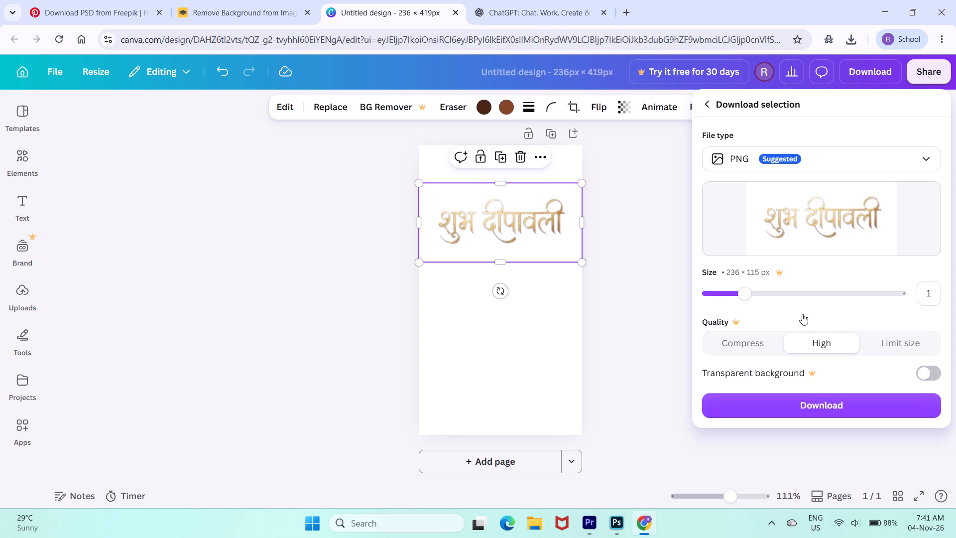
{"action": "left_click", "coordinate": [819, 158]}
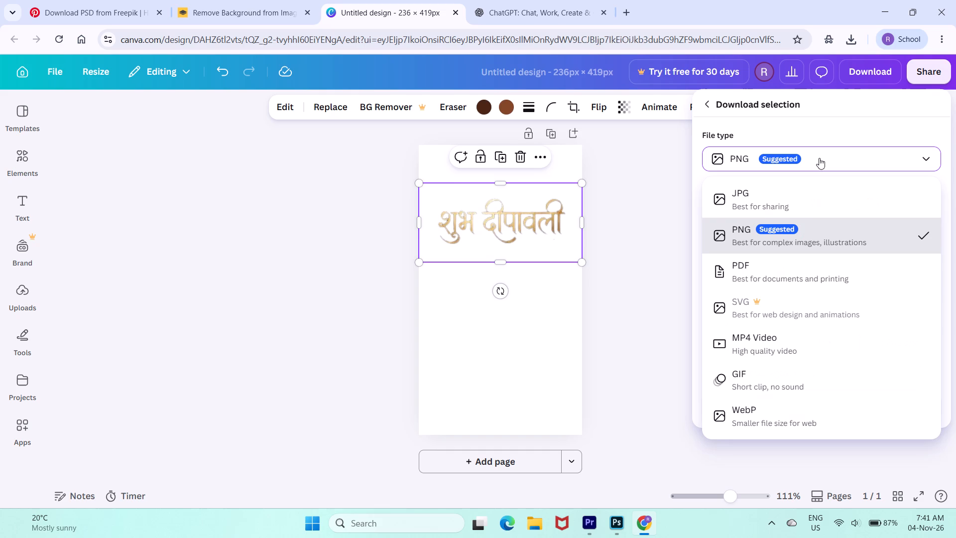
{"action": "left_click", "coordinate": [819, 158]}
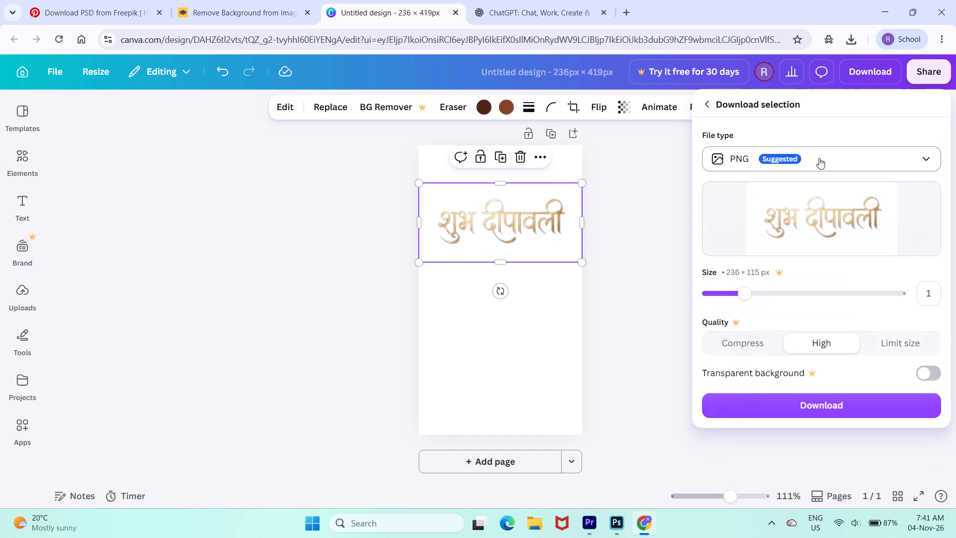
{"action": "scroll", "coordinate": [817, 166], "scroll_direction": "up", "scroll_amount": 1}
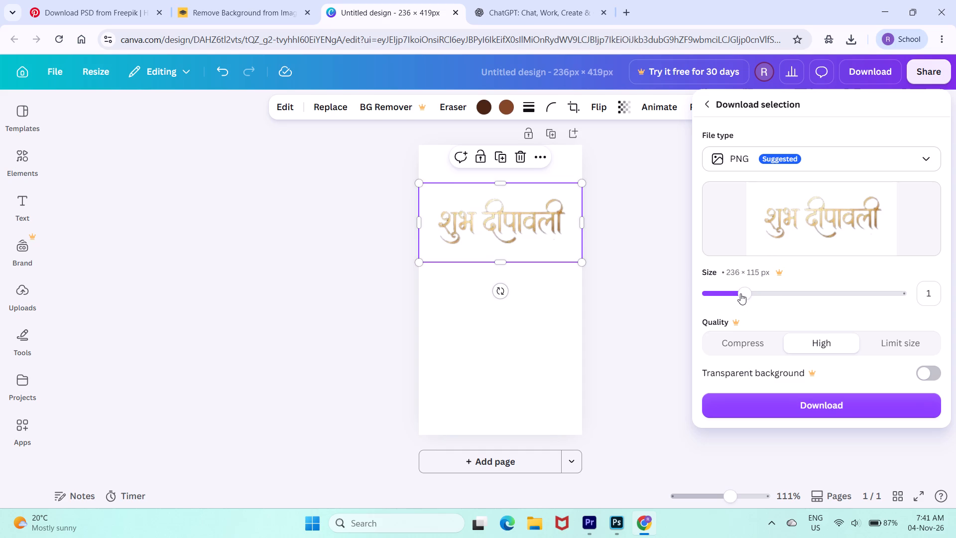
{"action": "left_click", "coordinate": [792, 406]}
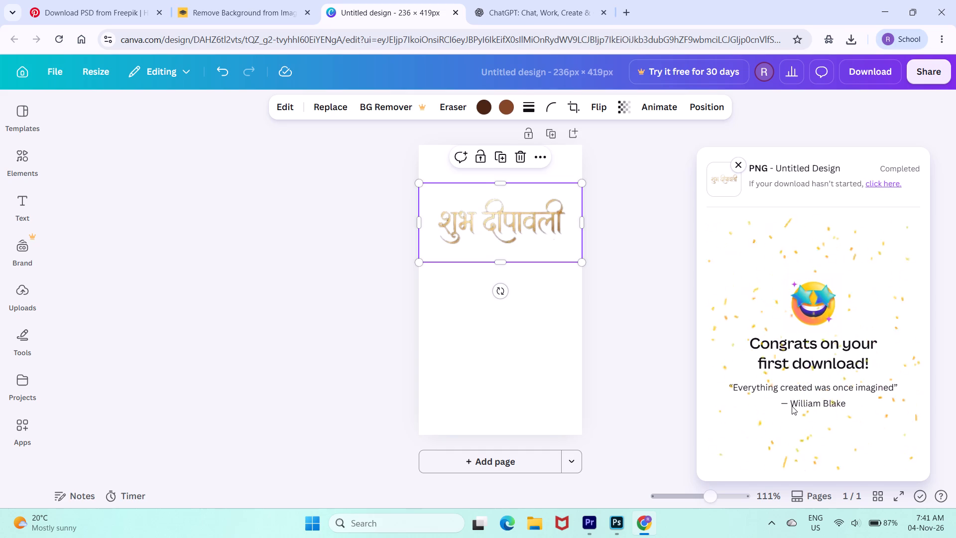
Bring the downloaded "Untitled design.png" from the browser into the "DIWALI POST (2).psd" poster in Photoshop.
{"action": "left_click", "coordinate": [851, 40]}
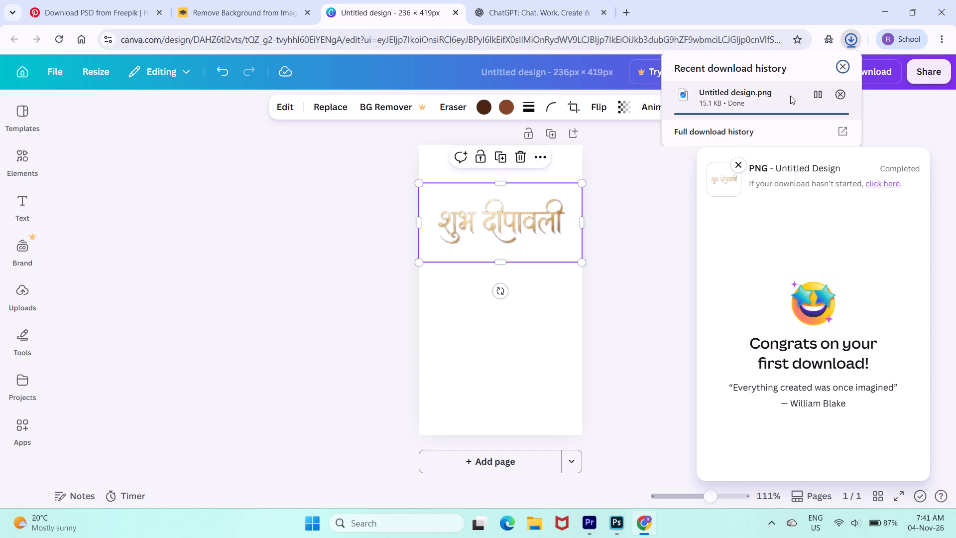
{"action": "left_click_drag", "start_coordinate": [790, 96], "coordinate": [597, 472]}
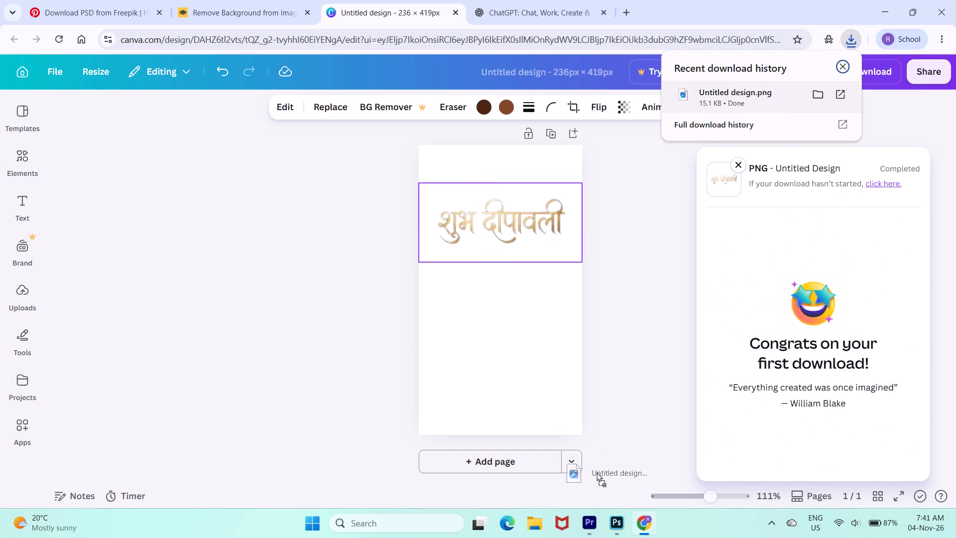
{"action": "left_click_drag", "start_coordinate": [597, 472], "coordinate": [530, 435]}
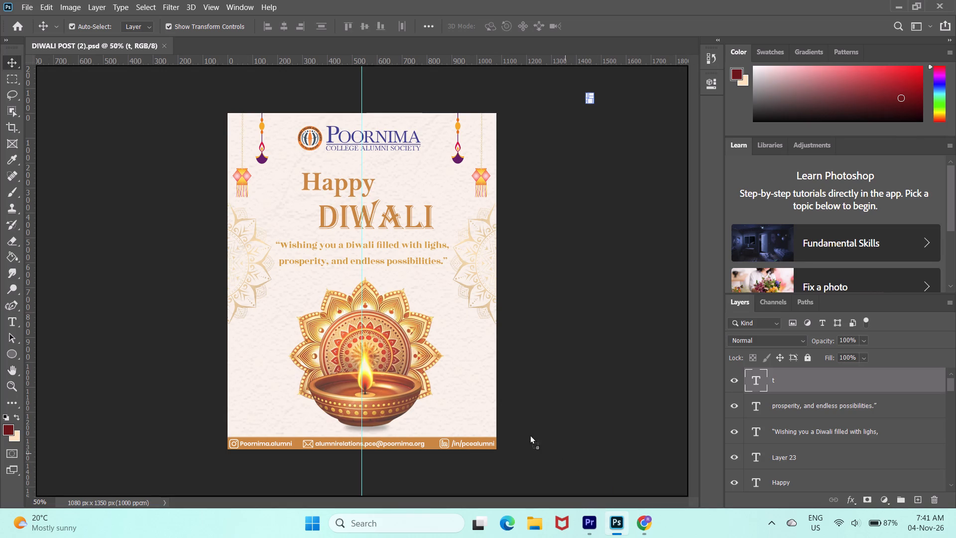
{"action": "left_click_drag", "start_coordinate": [530, 435], "coordinate": [480, 375]}
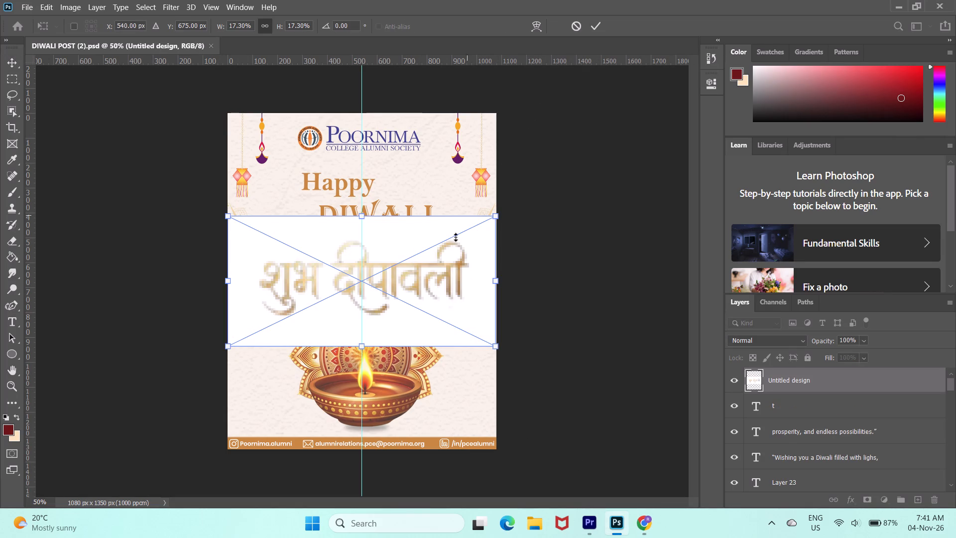
Delete the placed "Untitled design" image with the white background from the Diwali poster.
{"action": "key", "text": "Return"}
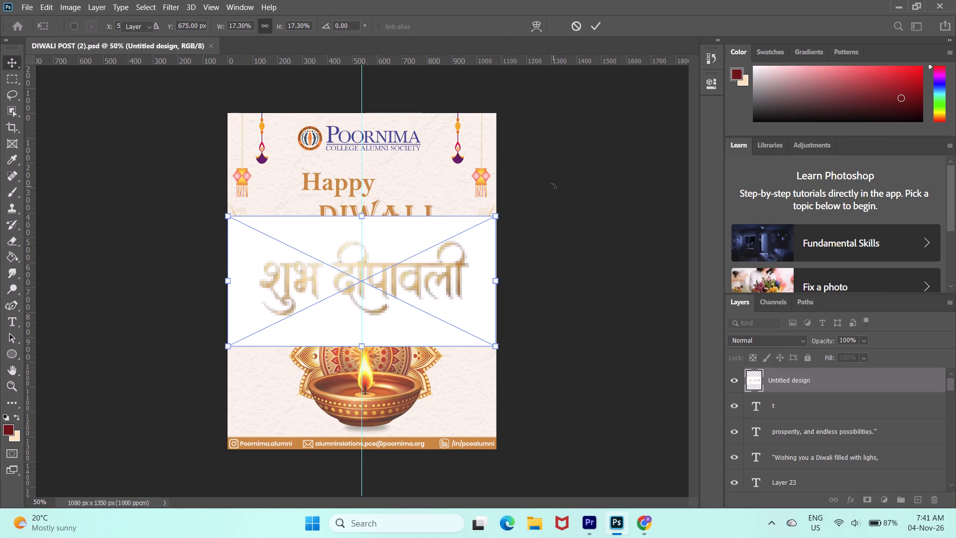
{"action": "left_click", "coordinate": [450, 273]}
{"action": "key", "text": "Delete"}
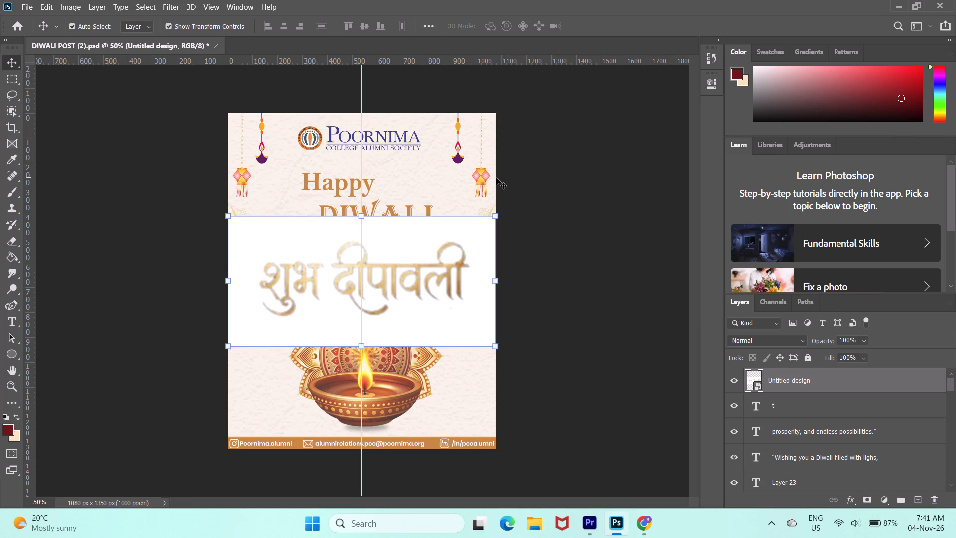
Switch to Chrome and bring the downloaded "Untitled design.png" into remove.bg to strip its white background.
{"action": "left_click", "coordinate": [643, 524]}
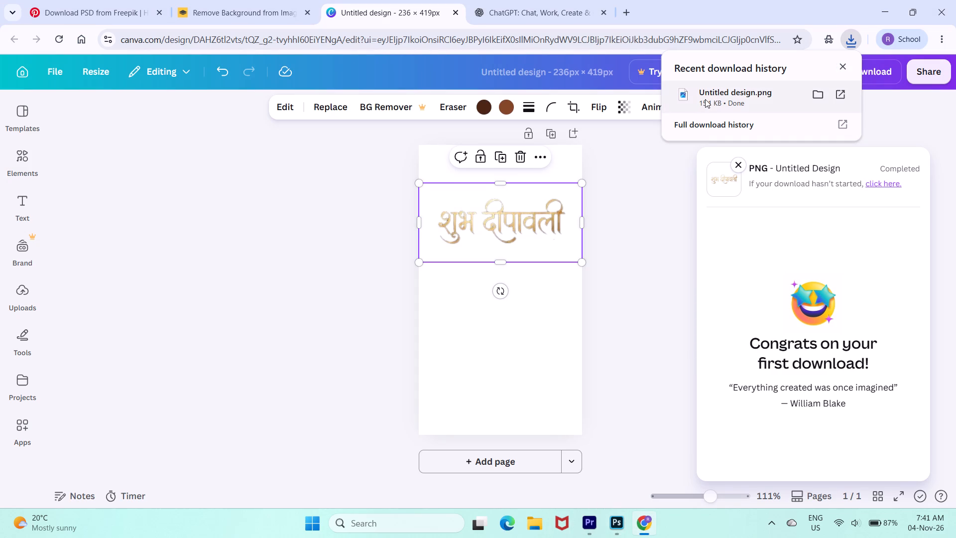
{"action": "left_click_drag", "start_coordinate": [705, 99], "coordinate": [547, 117]}
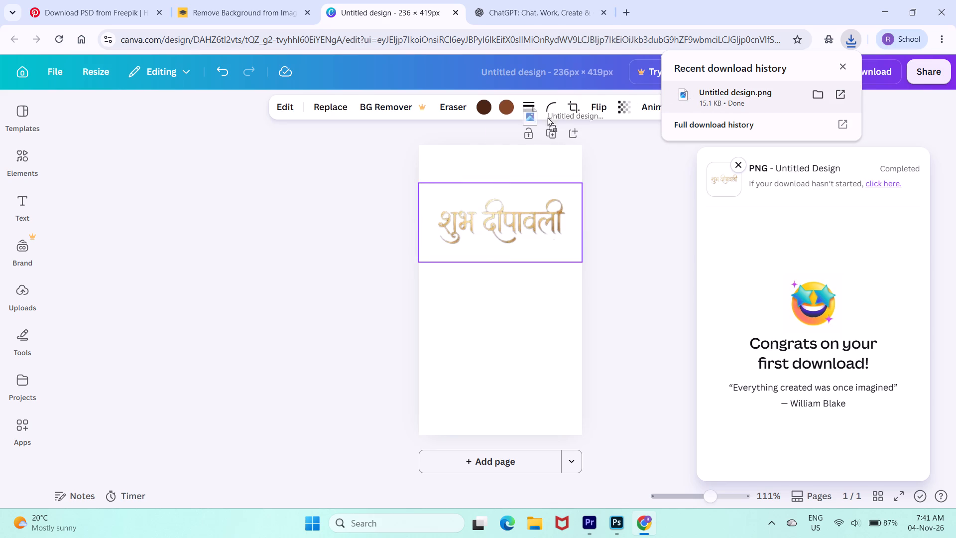
{"action": "left_click_drag", "start_coordinate": [547, 117], "coordinate": [345, 99]}
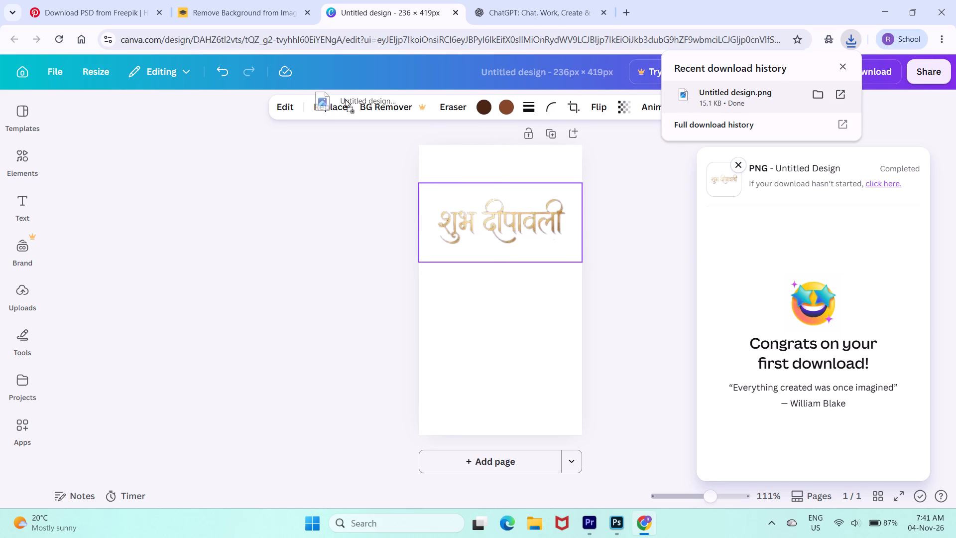
{"action": "left_click_drag", "start_coordinate": [345, 99], "coordinate": [98, 99]}
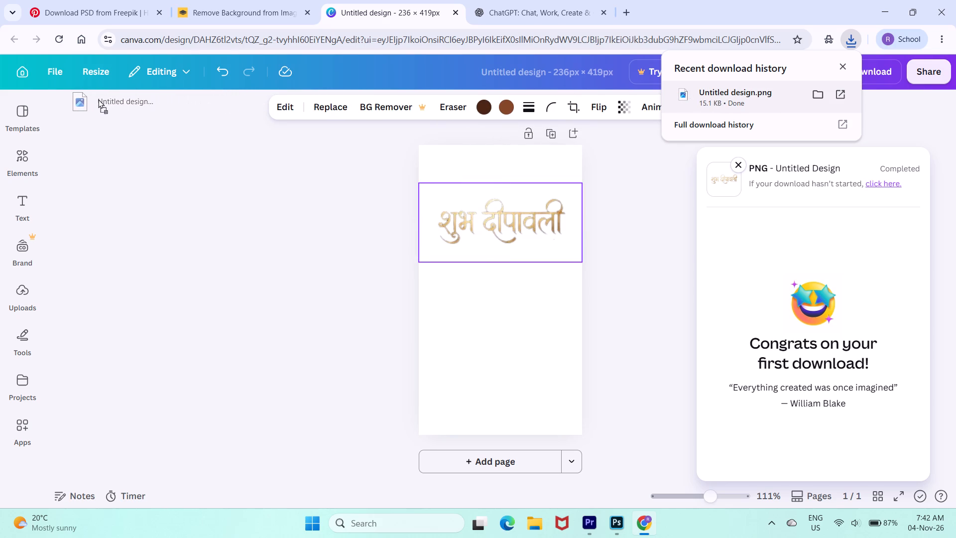
{"action": "left_click_drag", "start_coordinate": [98, 99], "coordinate": [239, 11]}
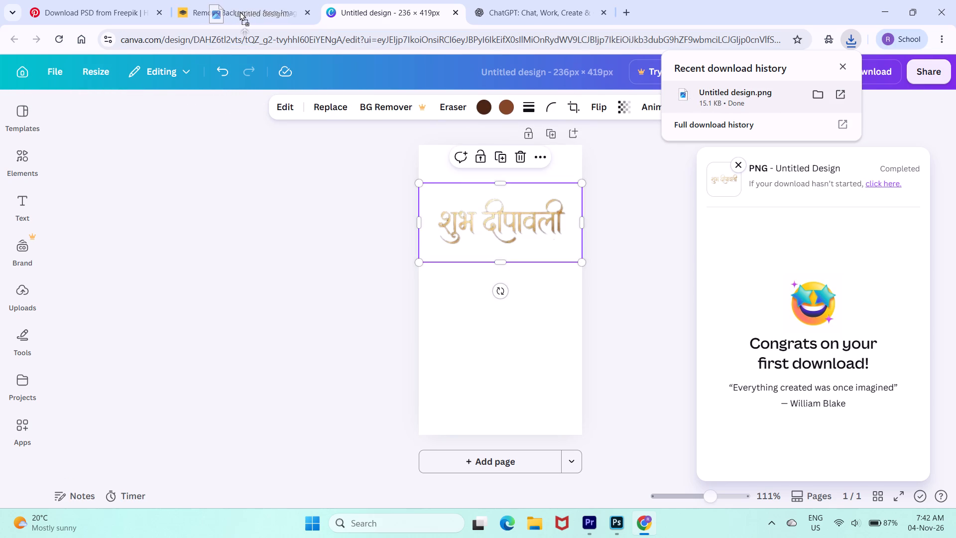
{"action": "left_click_drag", "start_coordinate": [239, 11], "coordinate": [337, 181]}
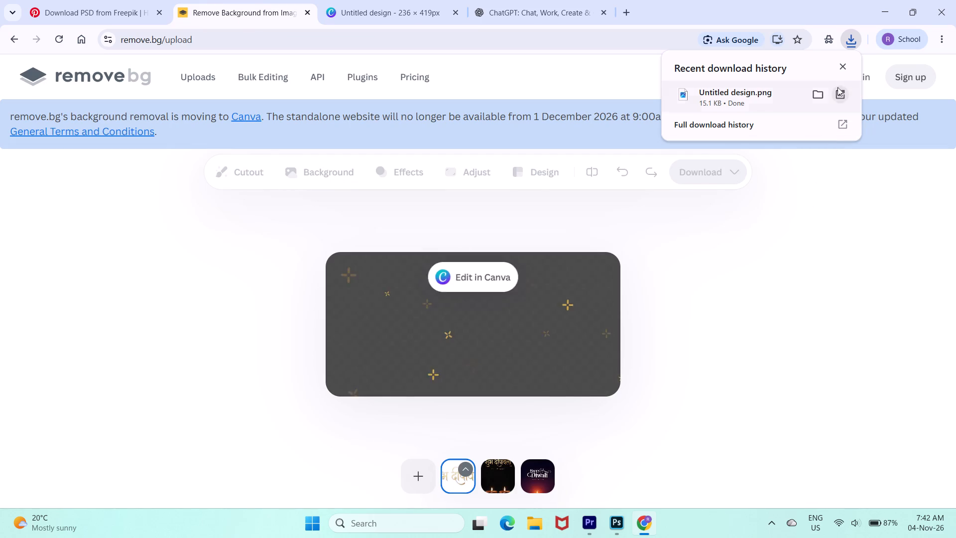
{"action": "left_click", "coordinate": [839, 69]}
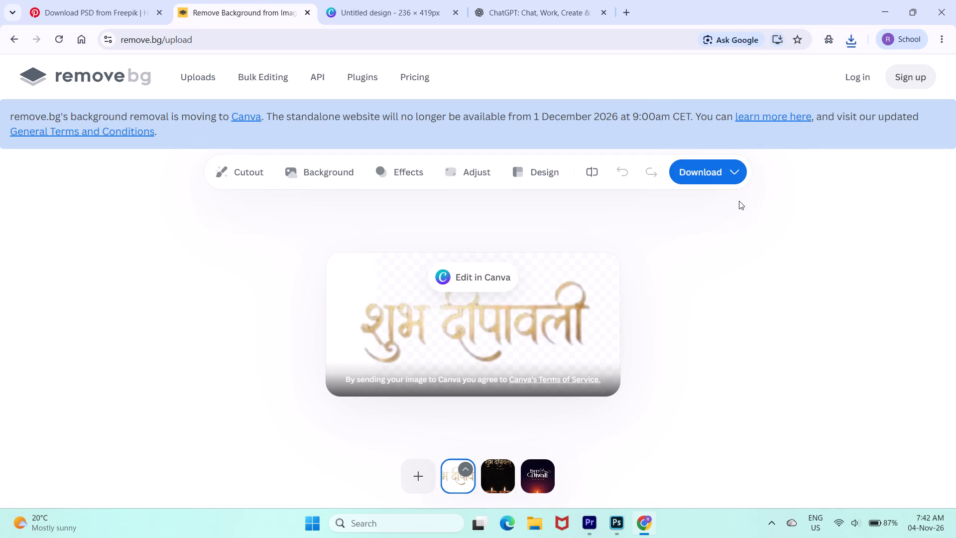
Download the background-free Hindi lettering as the free 236 x 115 preview.
{"action": "left_click", "coordinate": [728, 178]}
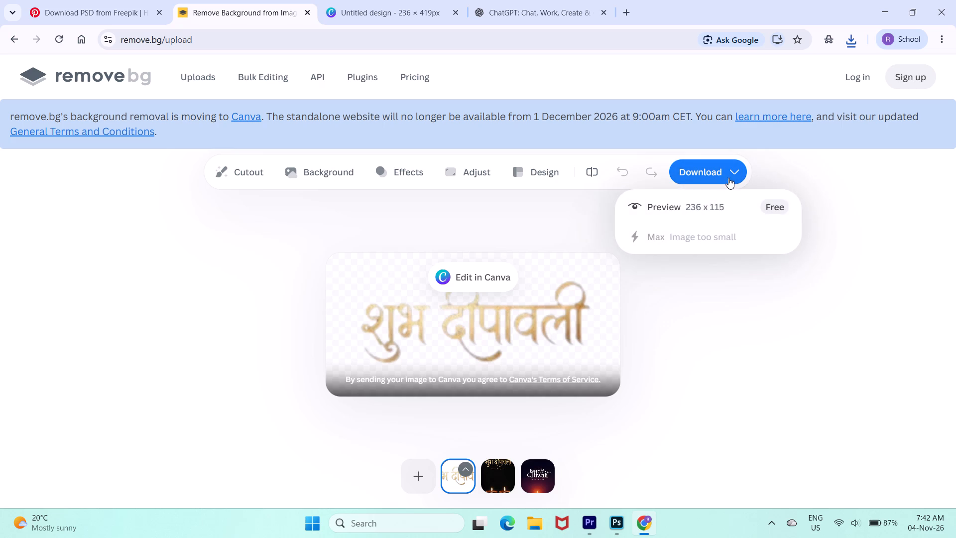
{"action": "left_click", "coordinate": [712, 213]}
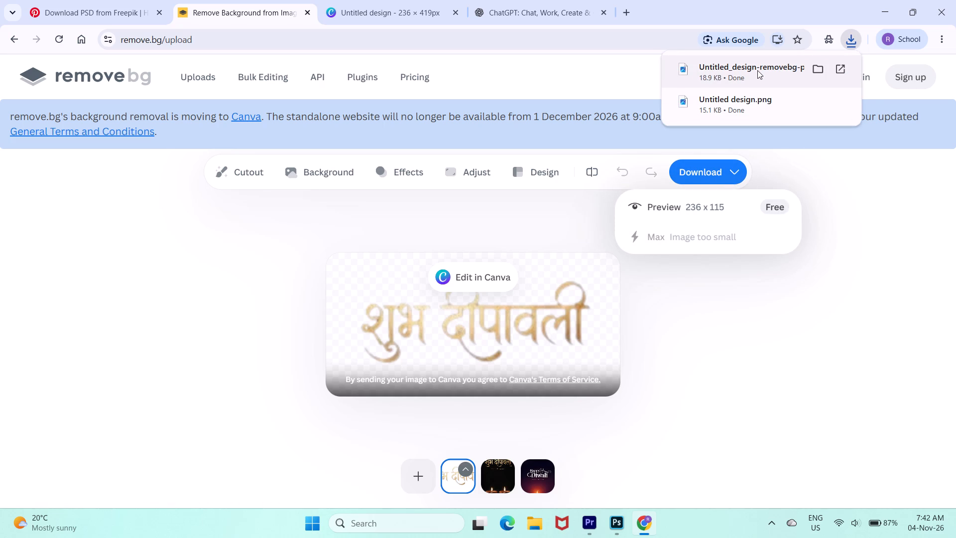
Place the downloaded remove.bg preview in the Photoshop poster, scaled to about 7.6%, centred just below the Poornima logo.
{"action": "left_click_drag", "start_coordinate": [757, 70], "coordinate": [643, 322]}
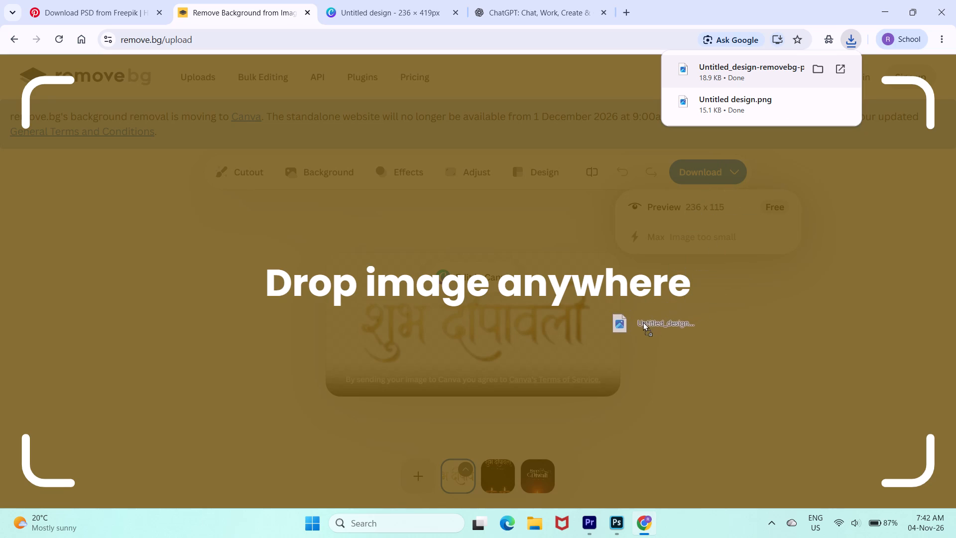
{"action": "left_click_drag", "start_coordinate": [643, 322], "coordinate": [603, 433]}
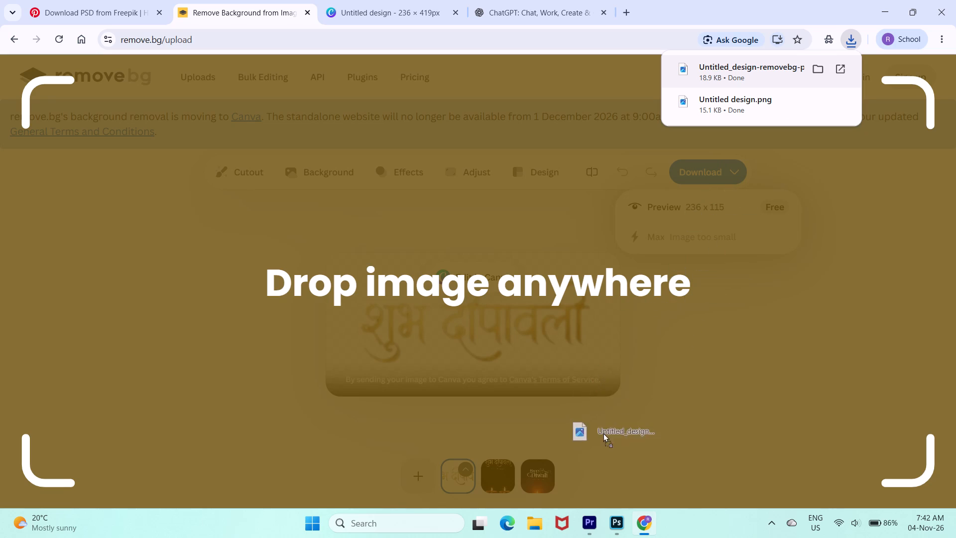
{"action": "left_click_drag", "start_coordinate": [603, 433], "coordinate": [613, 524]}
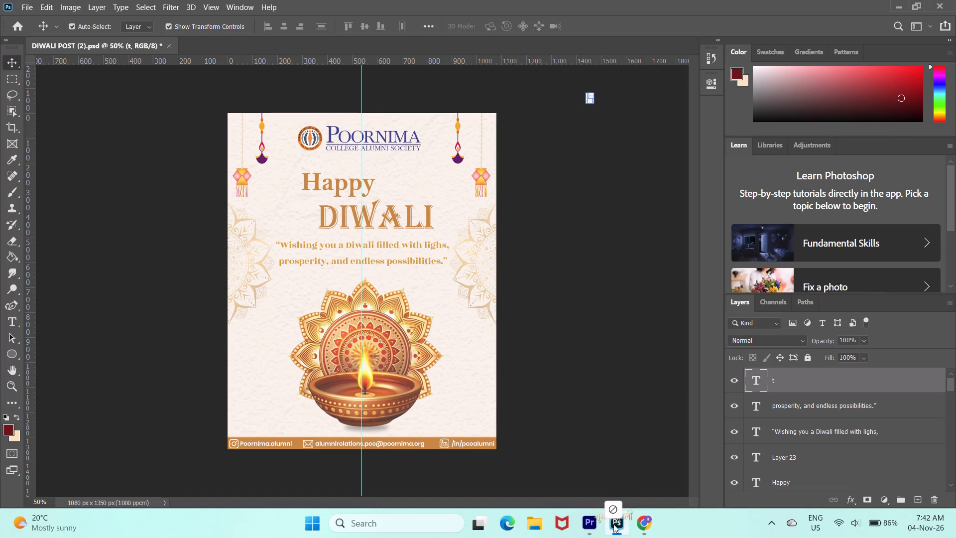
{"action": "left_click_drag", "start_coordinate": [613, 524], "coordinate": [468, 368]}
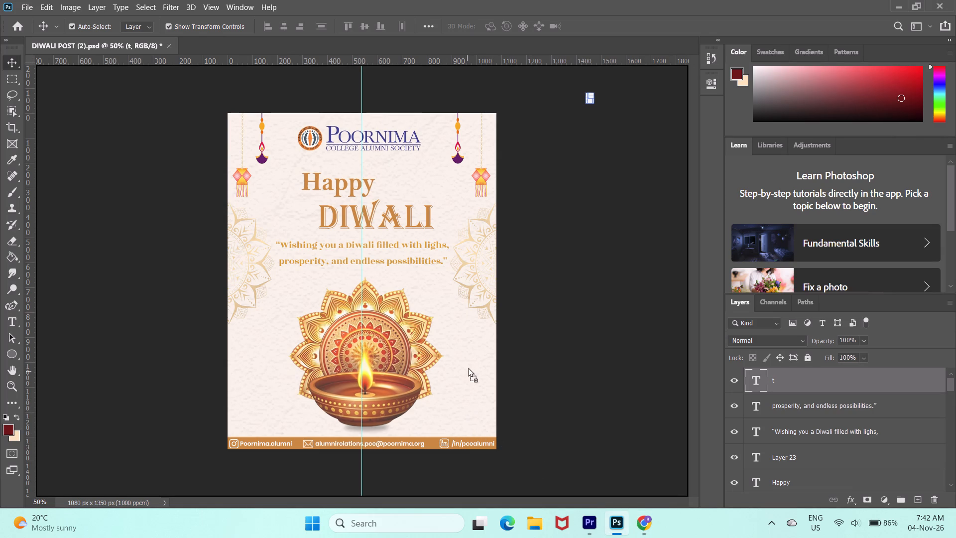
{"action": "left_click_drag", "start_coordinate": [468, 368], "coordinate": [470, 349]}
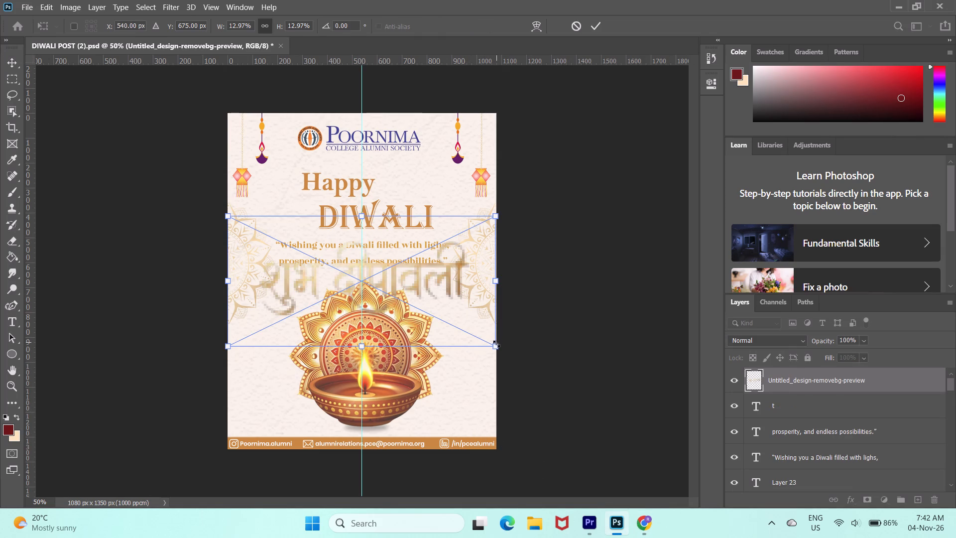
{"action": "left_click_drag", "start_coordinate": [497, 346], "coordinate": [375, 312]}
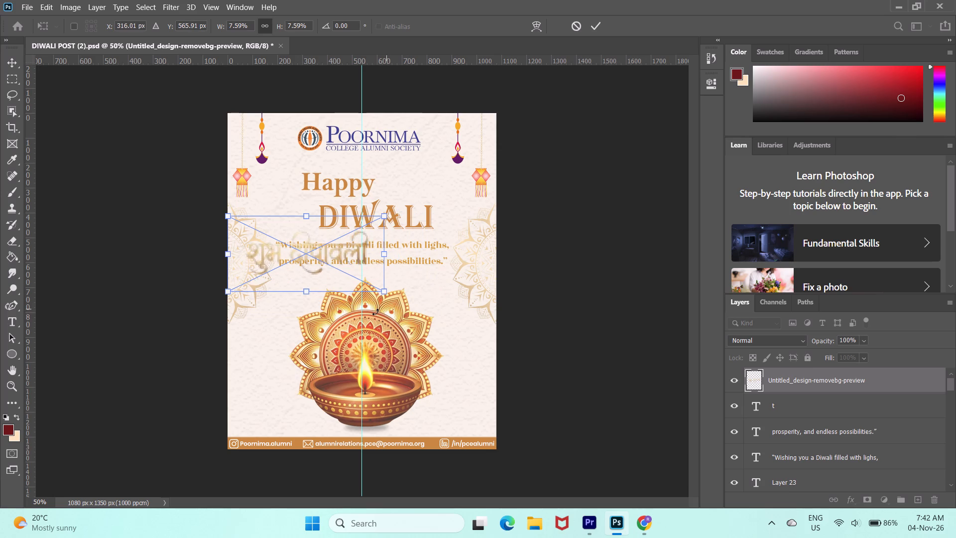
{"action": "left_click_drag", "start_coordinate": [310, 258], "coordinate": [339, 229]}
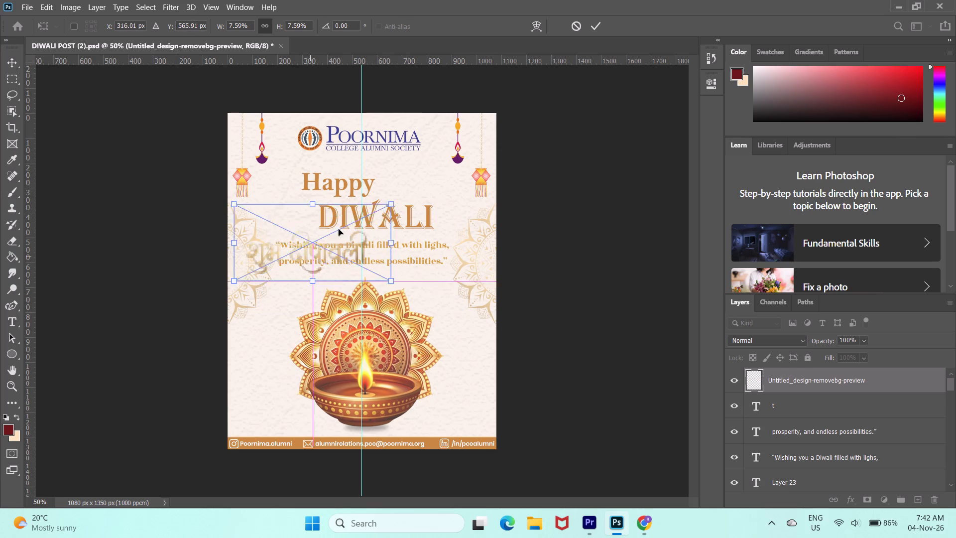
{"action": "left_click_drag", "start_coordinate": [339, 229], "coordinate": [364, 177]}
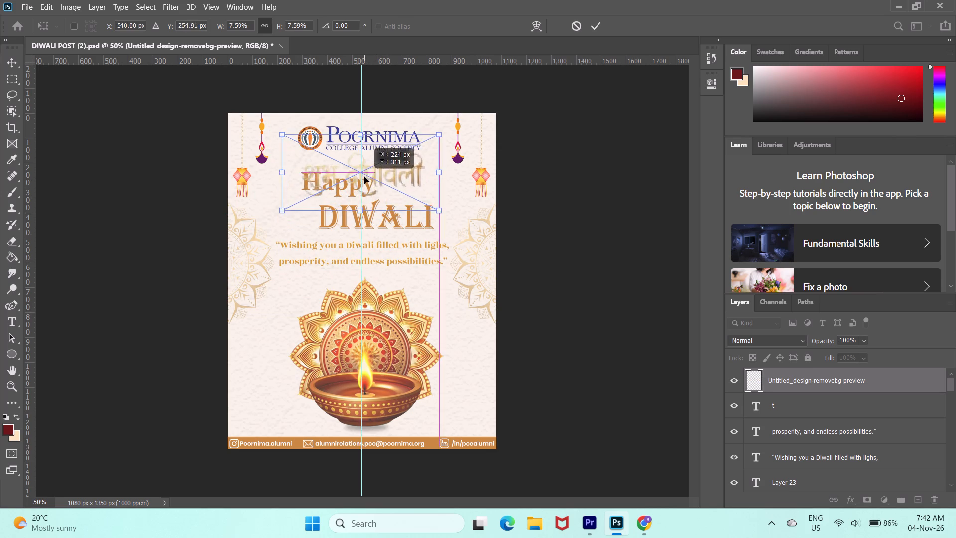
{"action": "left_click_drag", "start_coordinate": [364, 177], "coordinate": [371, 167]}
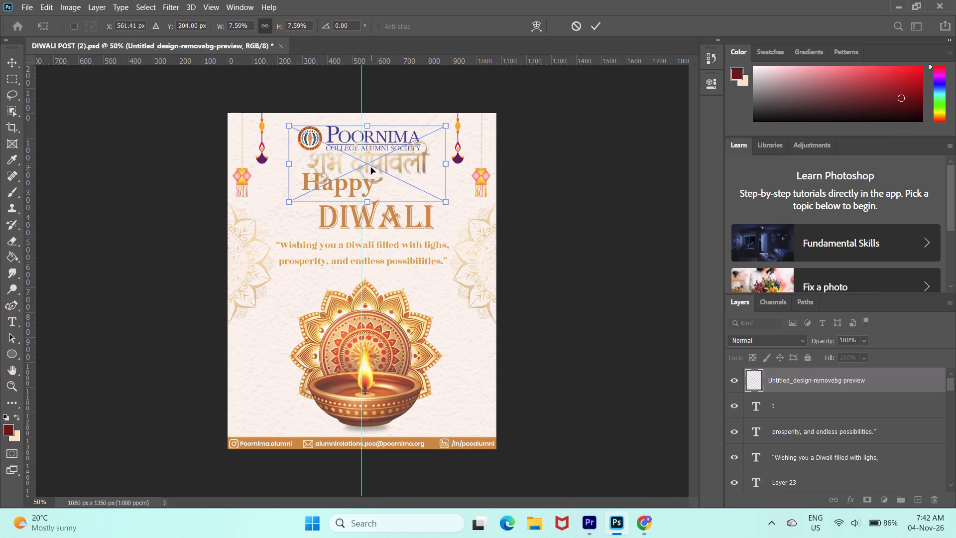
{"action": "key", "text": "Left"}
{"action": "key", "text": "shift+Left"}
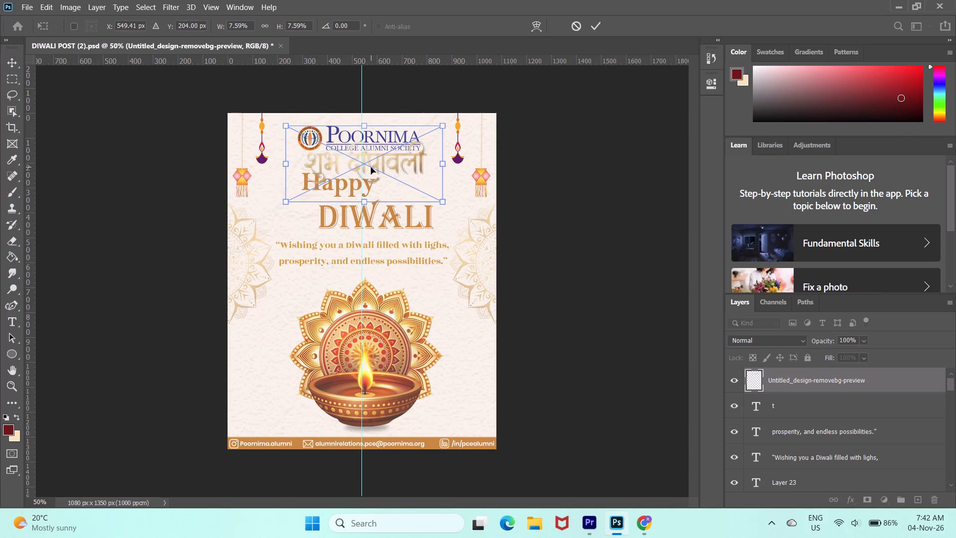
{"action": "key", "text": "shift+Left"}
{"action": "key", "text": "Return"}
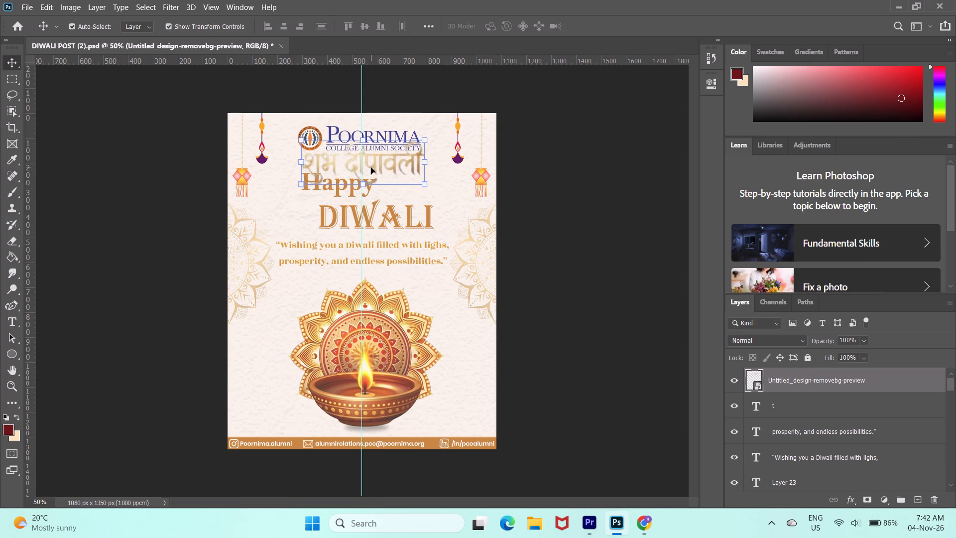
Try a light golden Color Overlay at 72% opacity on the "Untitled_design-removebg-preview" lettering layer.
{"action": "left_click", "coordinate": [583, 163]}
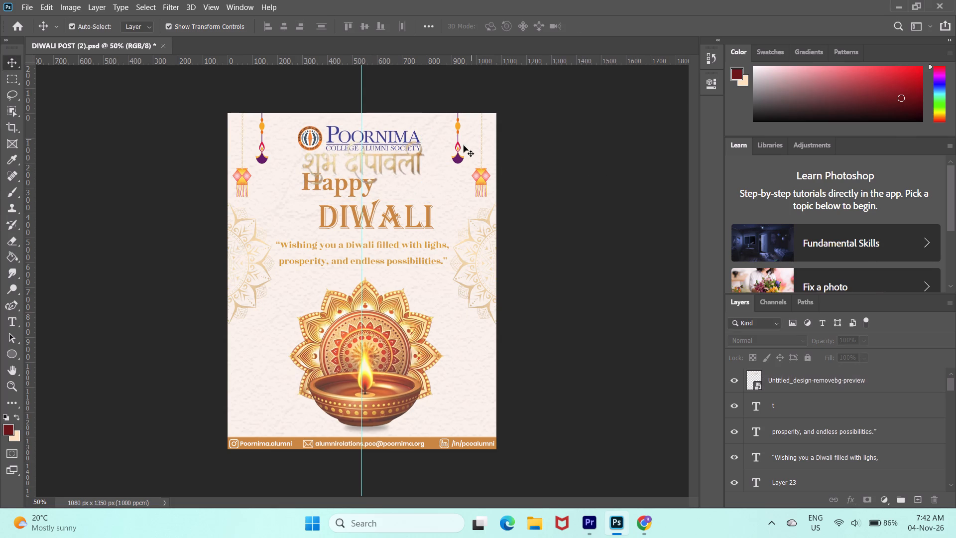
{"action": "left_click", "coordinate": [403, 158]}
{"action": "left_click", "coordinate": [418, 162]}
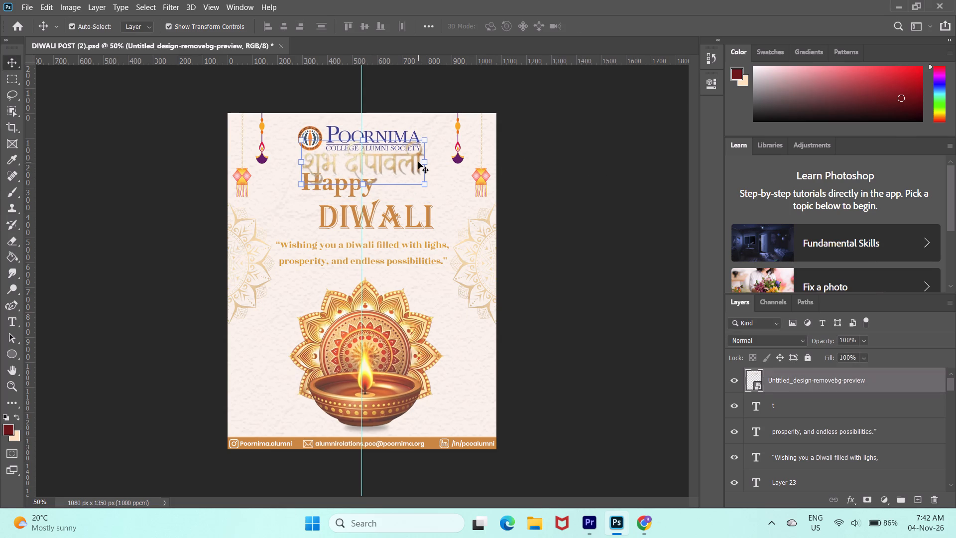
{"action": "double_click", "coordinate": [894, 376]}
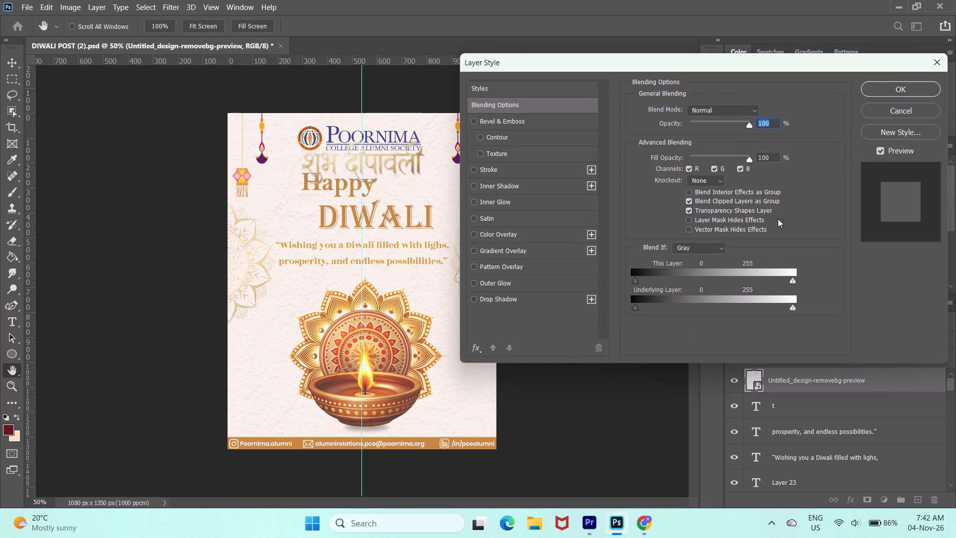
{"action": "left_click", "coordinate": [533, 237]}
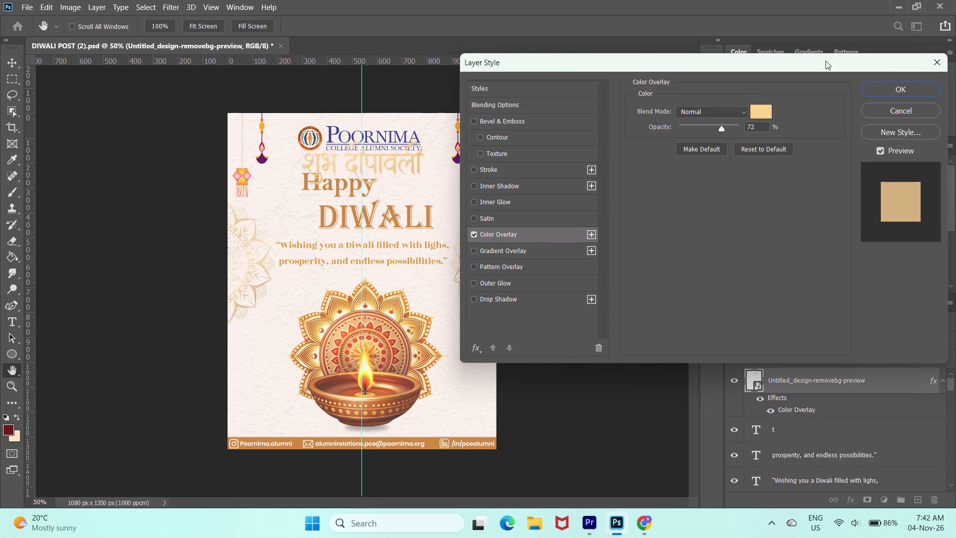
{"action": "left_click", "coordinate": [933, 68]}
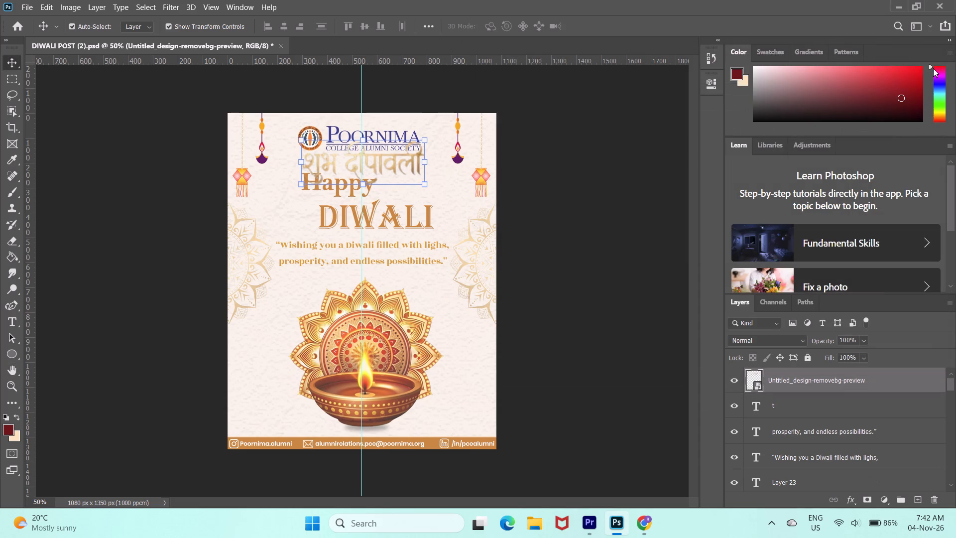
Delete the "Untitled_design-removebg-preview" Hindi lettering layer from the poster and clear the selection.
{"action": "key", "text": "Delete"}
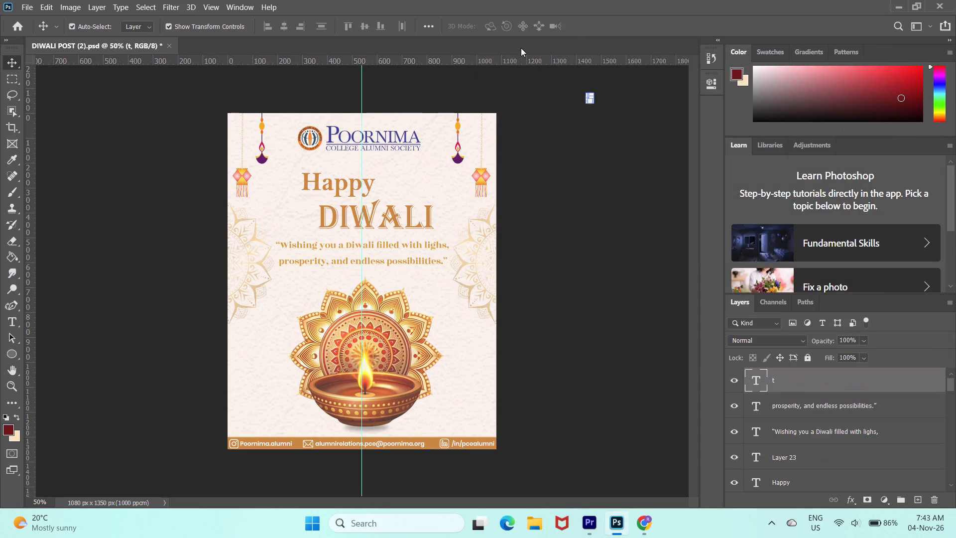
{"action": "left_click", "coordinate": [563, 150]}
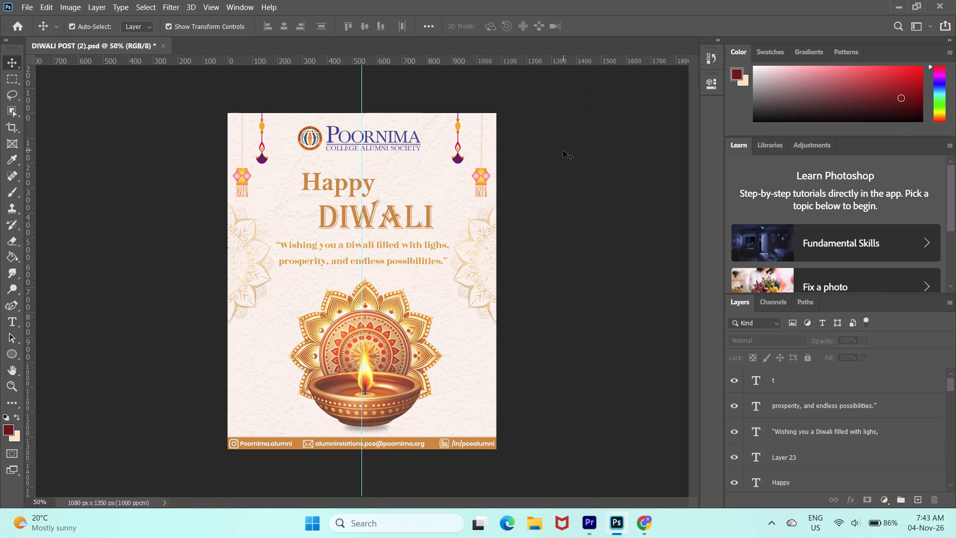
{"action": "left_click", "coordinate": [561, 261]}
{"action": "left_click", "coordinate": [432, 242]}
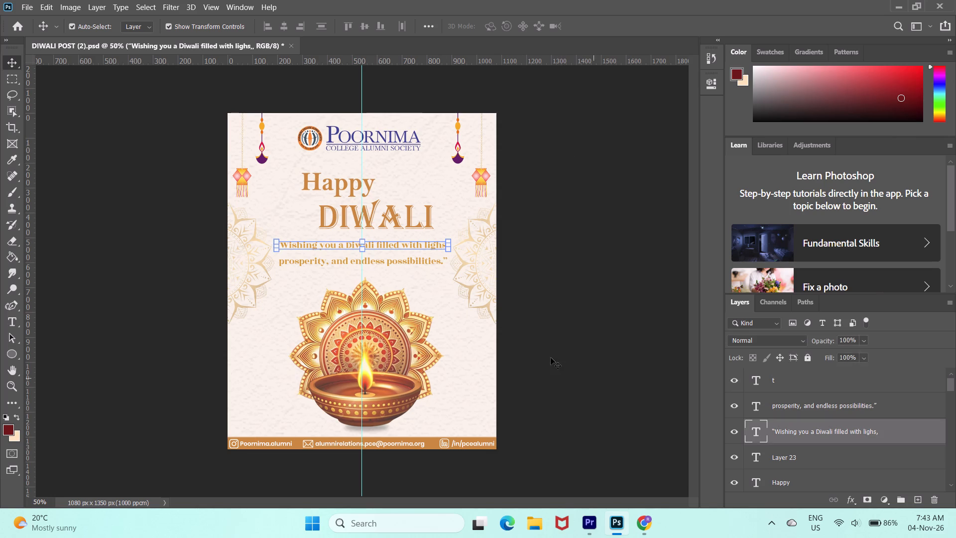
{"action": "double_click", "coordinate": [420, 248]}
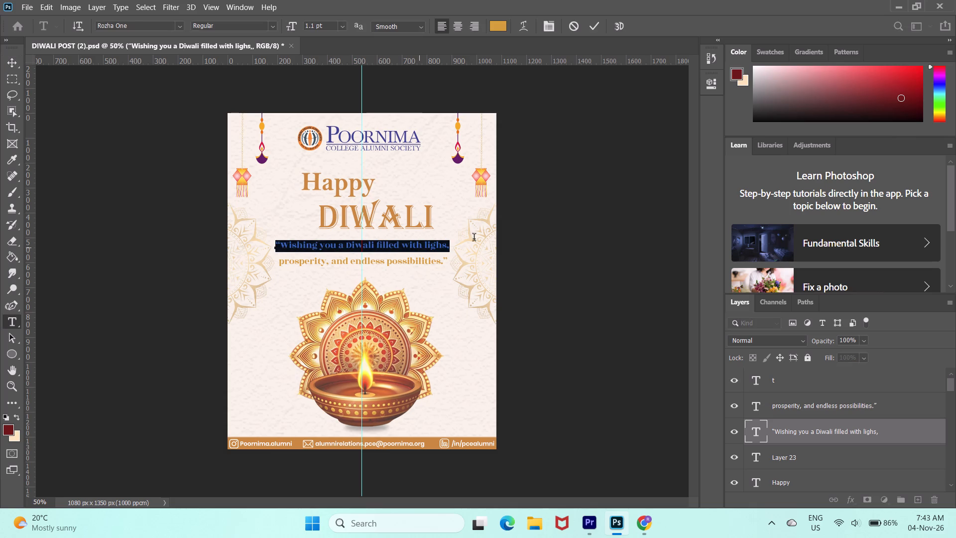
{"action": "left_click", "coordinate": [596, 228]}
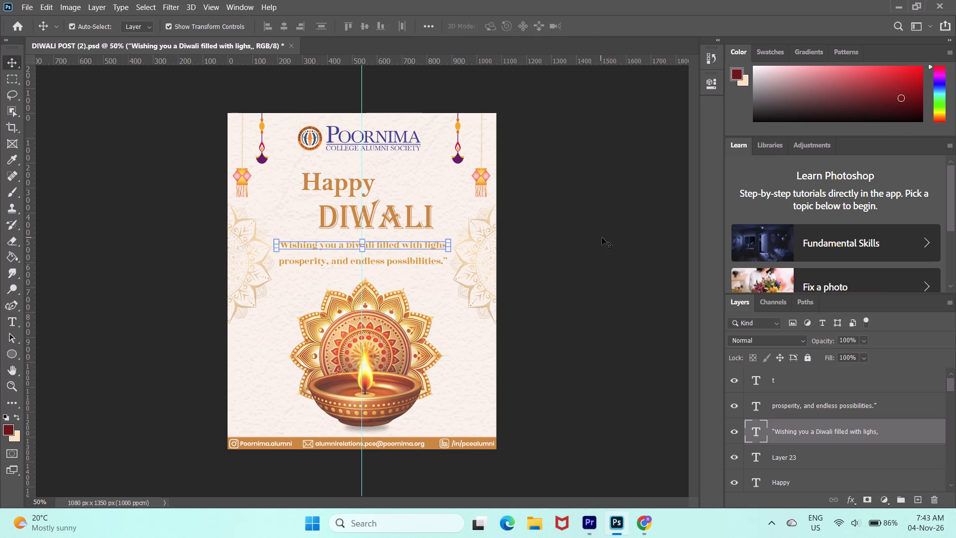
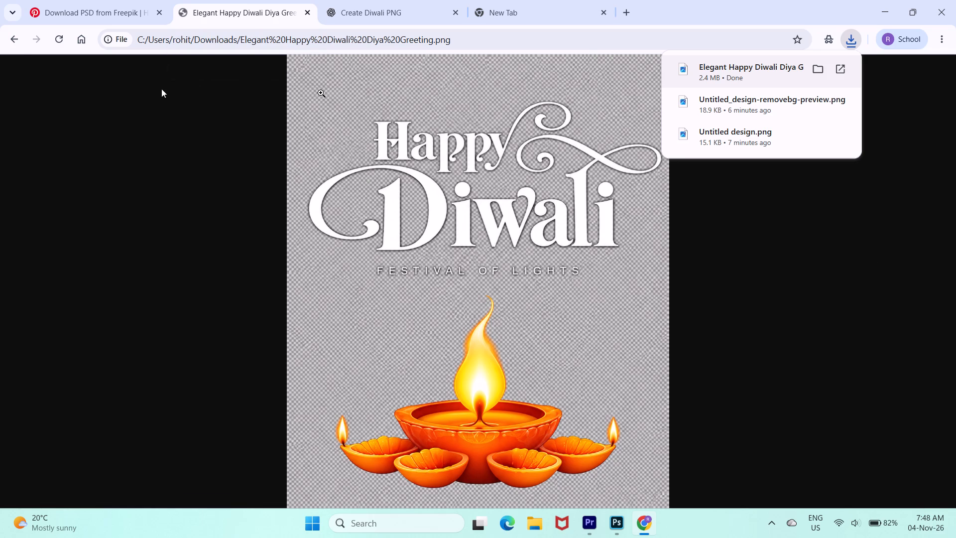
{"action": "left_click", "coordinate": [14, 36]}
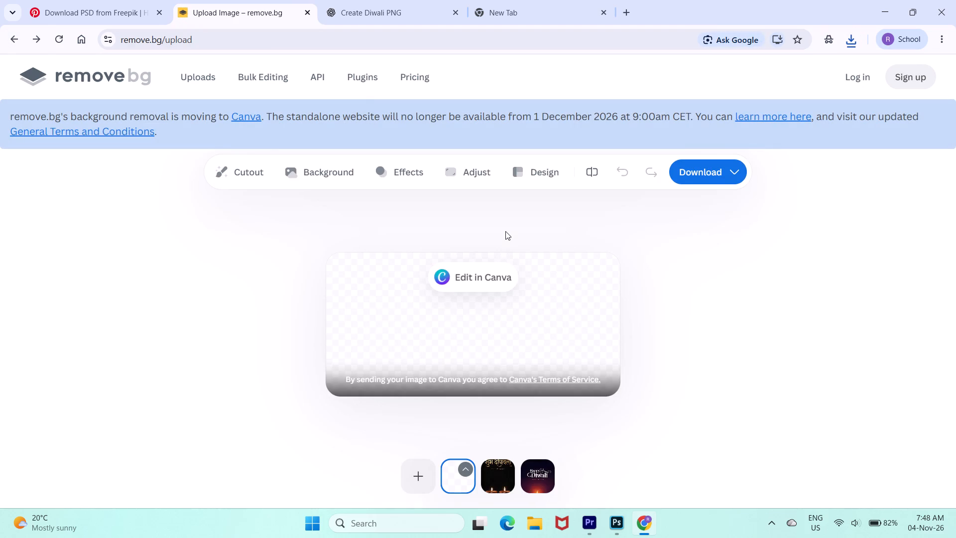
{"action": "left_click", "coordinate": [849, 42]}
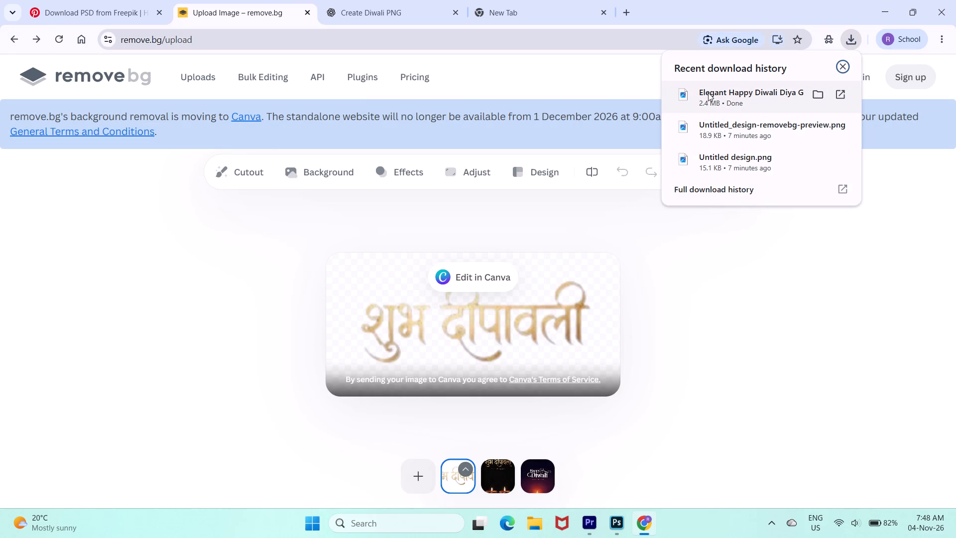
{"action": "left_click_drag", "start_coordinate": [708, 93], "coordinate": [496, 74]}
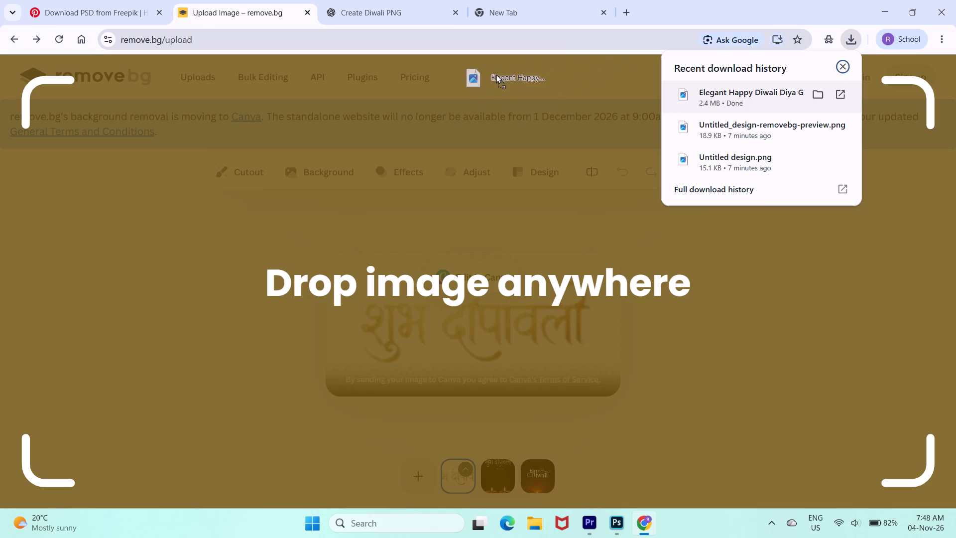
{"action": "left_click_drag", "start_coordinate": [496, 74], "coordinate": [489, 215]}
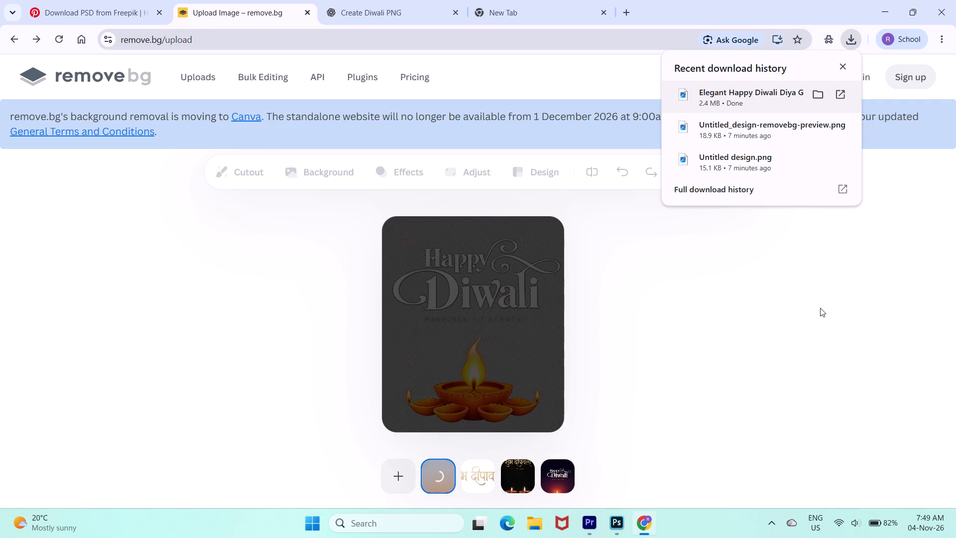
{"action": "left_click", "coordinate": [841, 67]}
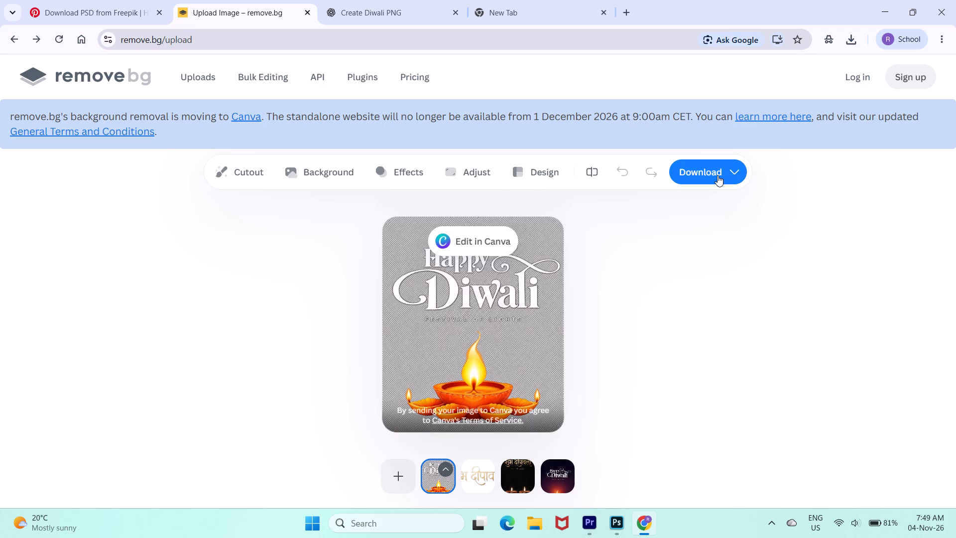
Download the free 458 x 544 preview of the background-removed Diwali image.
{"action": "left_click", "coordinate": [717, 175]}
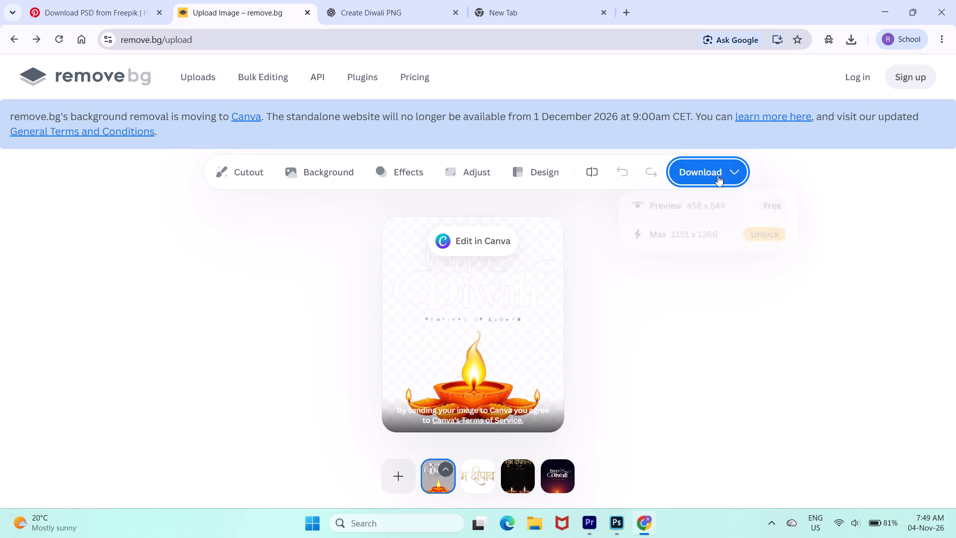
{"action": "left_click", "coordinate": [719, 205]}
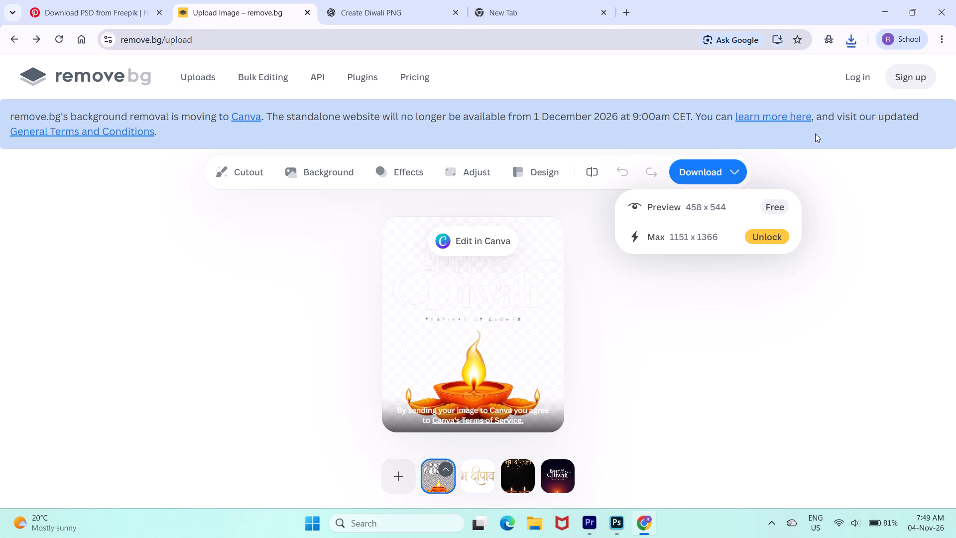
Place the downloaded "Elegant_Happy_Diwali_Diya_Greeting-removebg-preview.png" into the Diwali post in Photoshop.
{"action": "left_click_drag", "start_coordinate": [742, 75], "coordinate": [659, 267]}
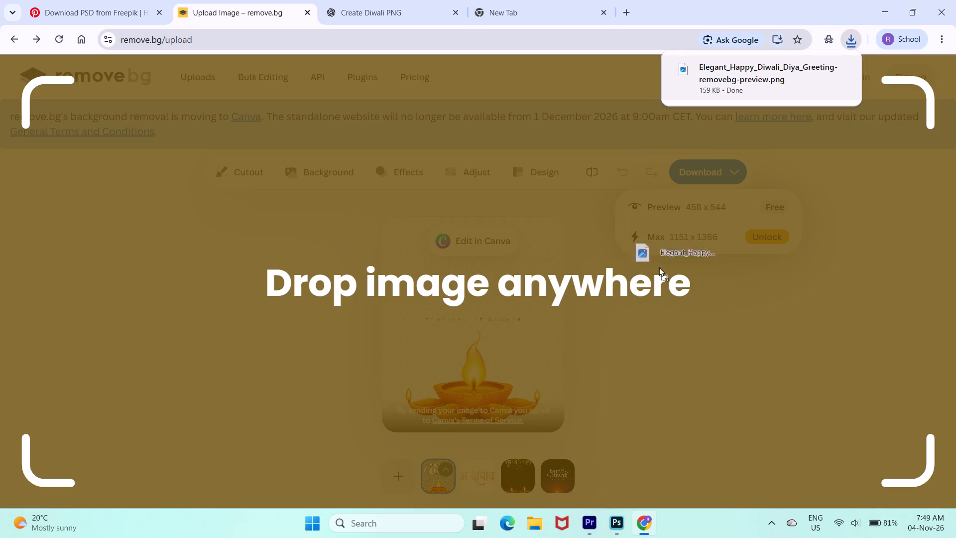
{"action": "left_click_drag", "start_coordinate": [659, 267], "coordinate": [610, 537]}
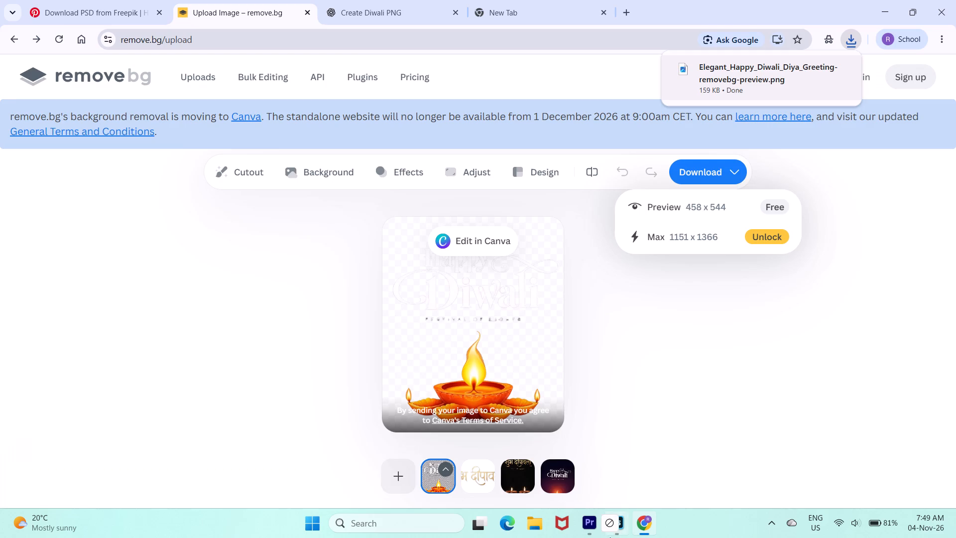
{"action": "left_click_drag", "start_coordinate": [610, 537], "coordinate": [411, 306]}
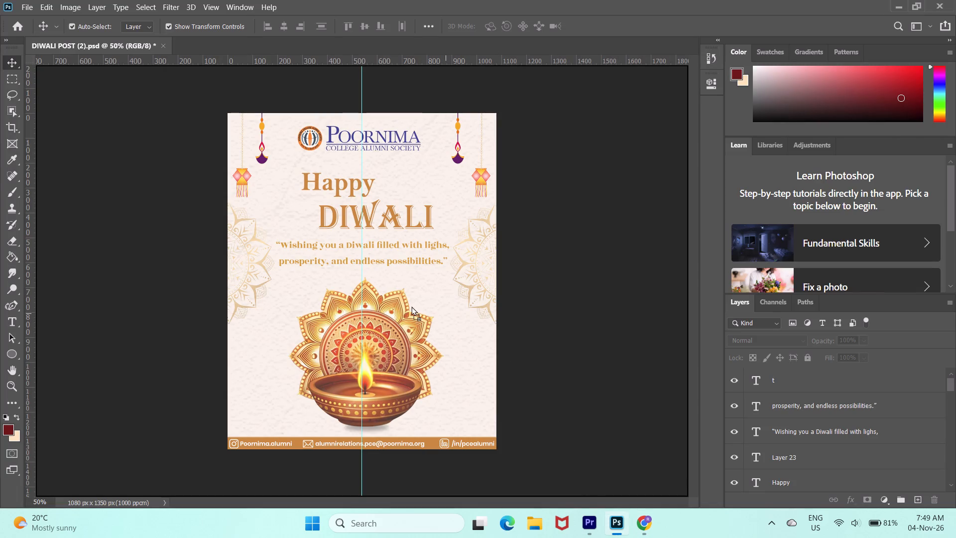
{"action": "left_click_drag", "start_coordinate": [411, 306], "coordinate": [428, 183]}
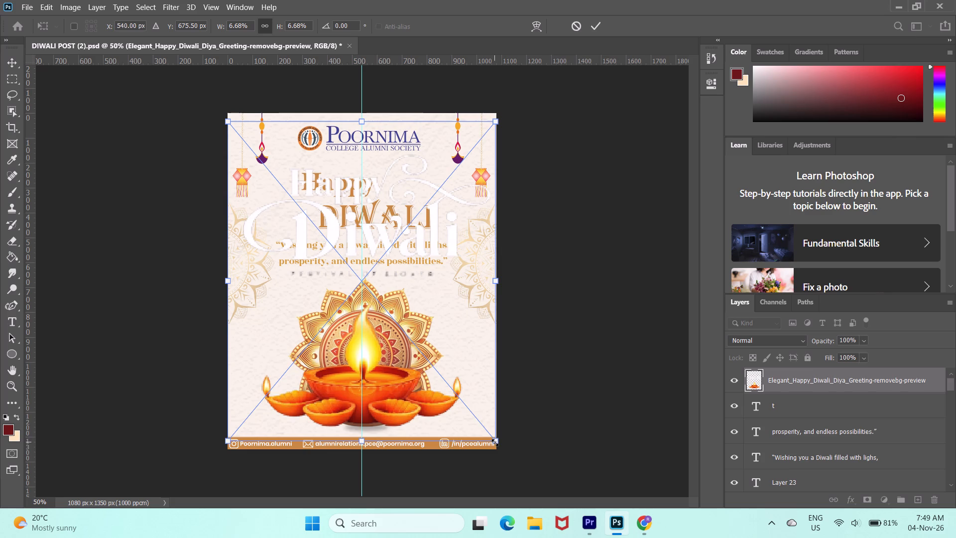
Scale the placed Diwali image to about 4.11% and position it over the existing heading at about X 520 px, Y 514 px.
{"action": "left_click_drag", "start_coordinate": [495, 442], "coordinate": [377, 333]}
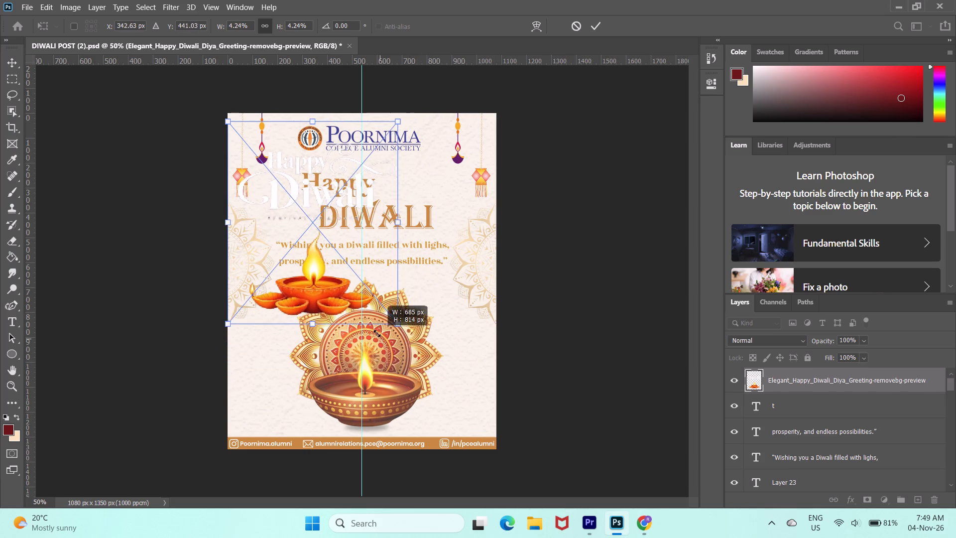
{"action": "left_click_drag", "start_coordinate": [377, 333], "coordinate": [376, 332]}
{"action": "left_click_drag", "start_coordinate": [307, 249], "coordinate": [369, 277]}
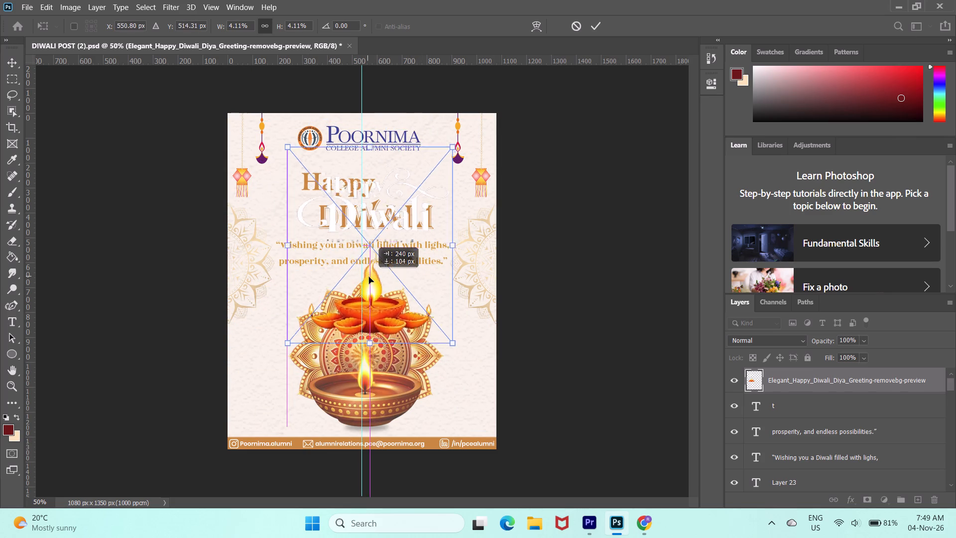
{"action": "left_click_drag", "start_coordinate": [369, 277], "coordinate": [353, 272]}
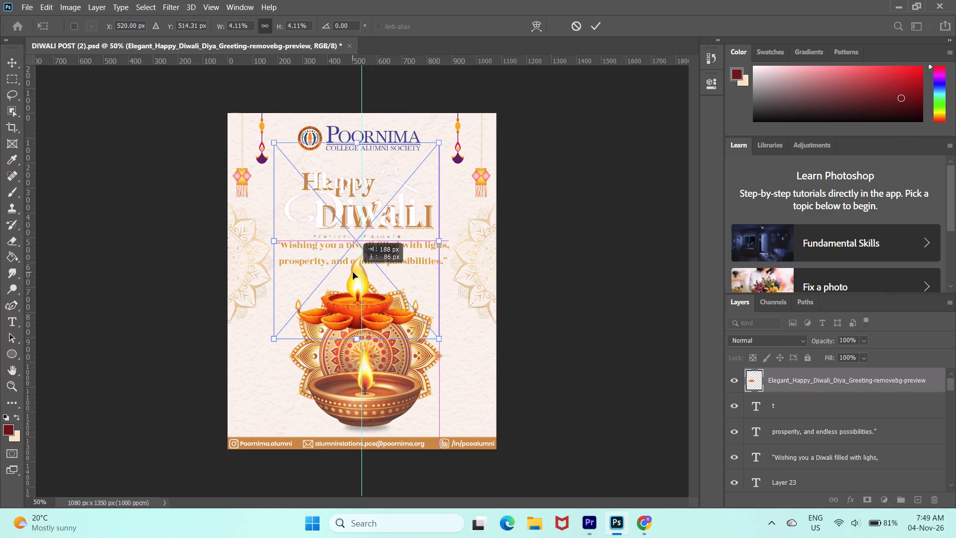
{"action": "left_click_drag", "start_coordinate": [353, 272], "coordinate": [354, 272]}
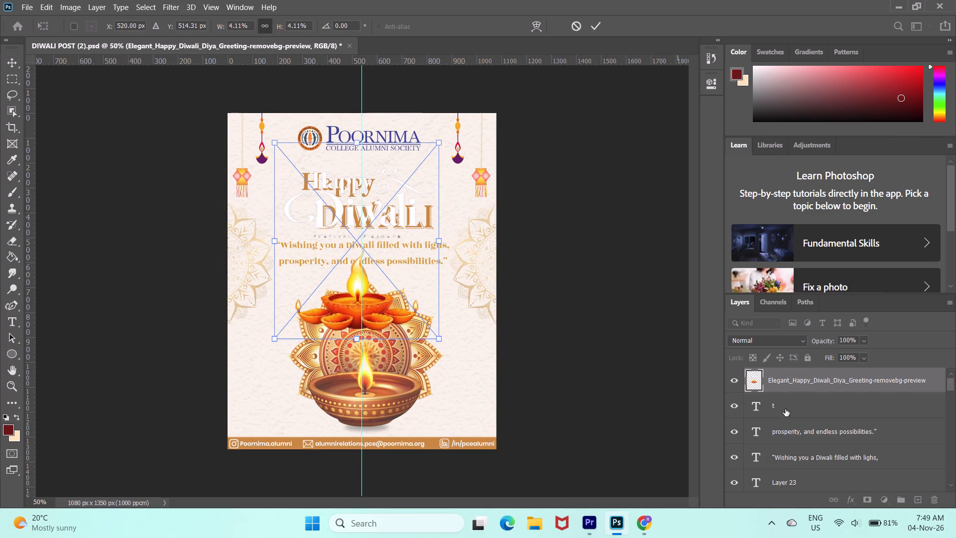
{"action": "left_click", "coordinate": [786, 408]}
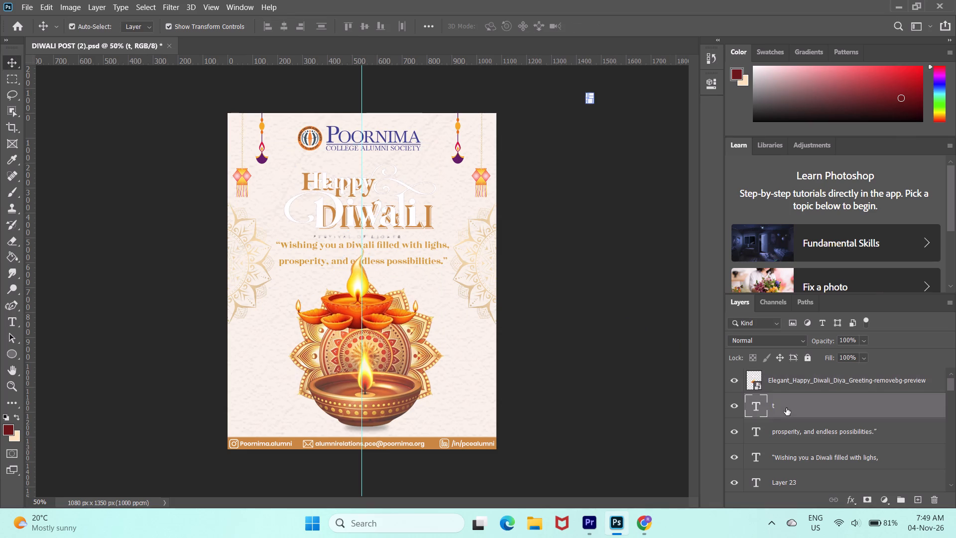
Delete the stray "t" text layer.
{"action": "key", "text": "Delete"}
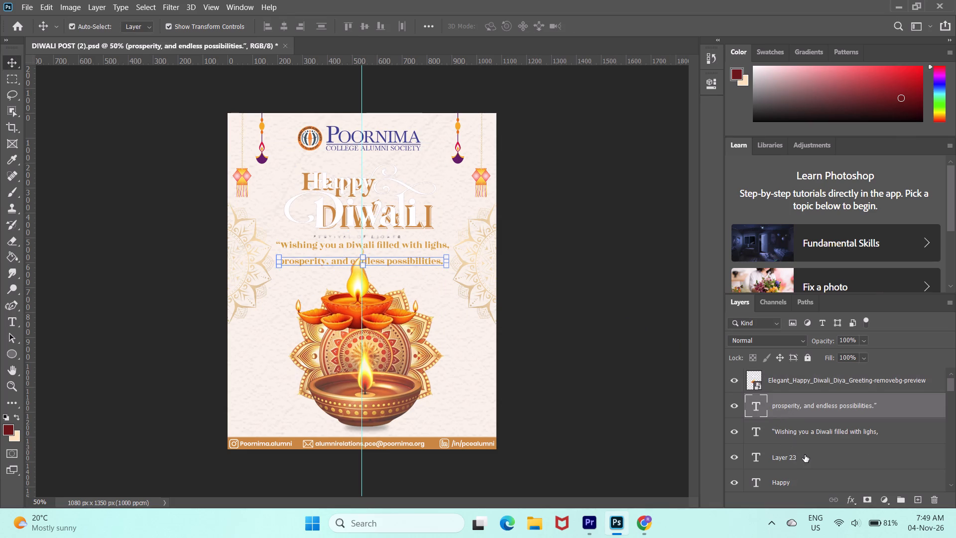
Hide the original "Happy" and "Diwali" heading text layers.
{"action": "left_click", "coordinate": [806, 483]}
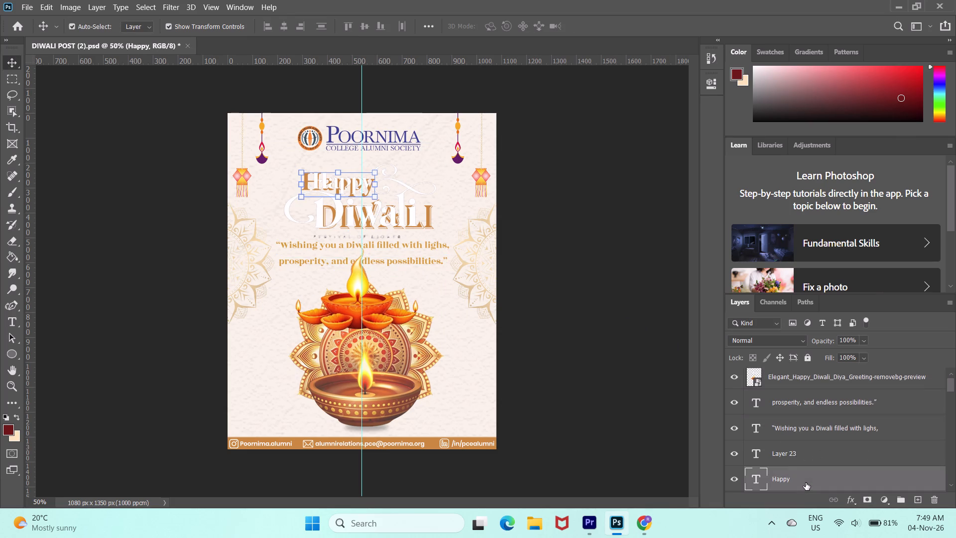
{"action": "left_click", "coordinate": [735, 479]}
{"action": "scroll", "coordinate": [788, 458], "scroll_direction": "down", "scroll_amount": 1}
{"action": "left_click", "coordinate": [734, 425]}
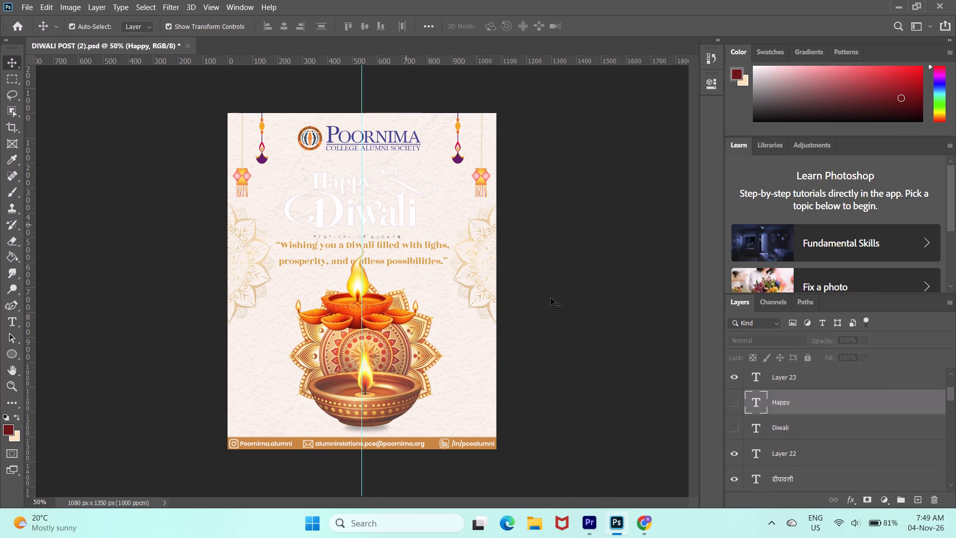
Rasterize the placed Elegant_Happy_Diwali_Diya_Greeting-removebg-preview smart object so that it can be edited with the Eraser.
{"action": "scroll", "coordinate": [867, 440], "scroll_direction": "up", "scroll_amount": 4}
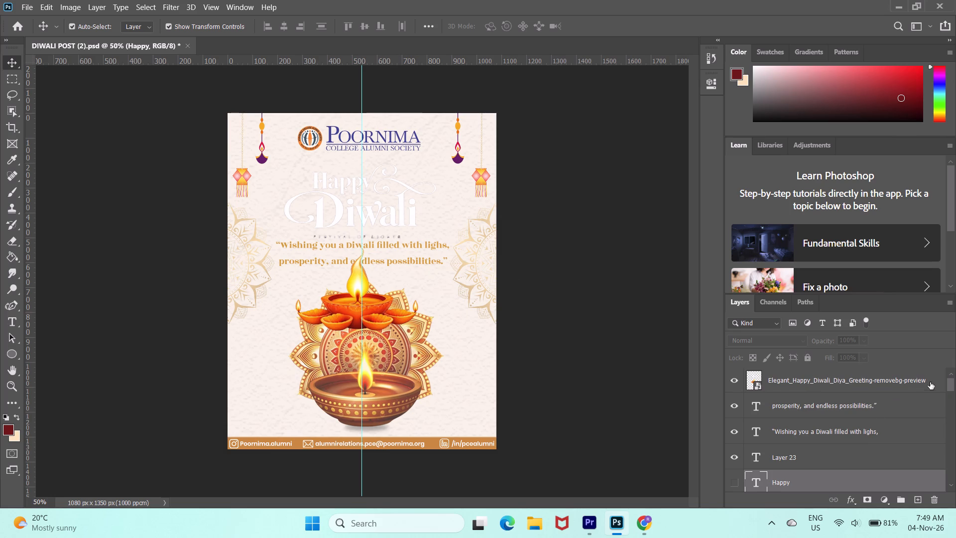
{"action": "left_click", "coordinate": [933, 385]}
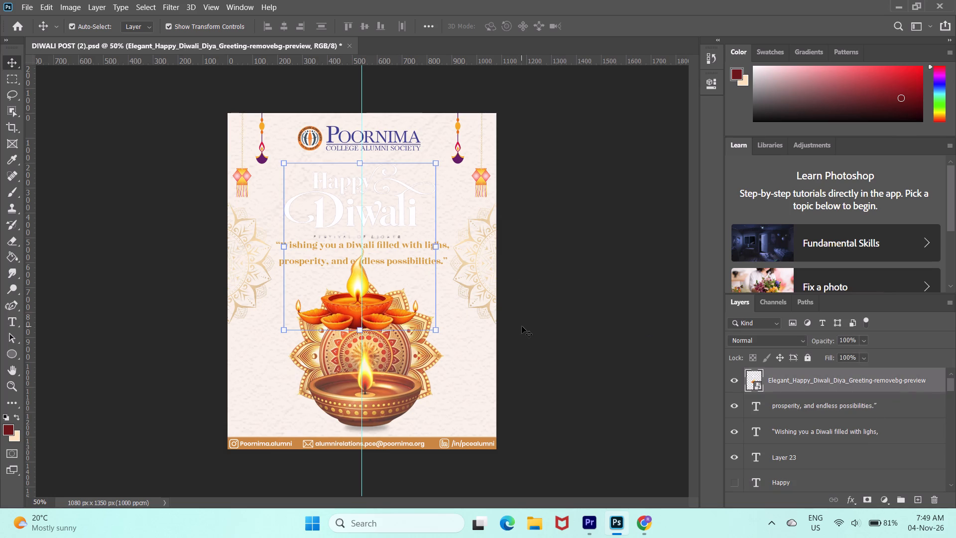
{"action": "key", "text": "e"}
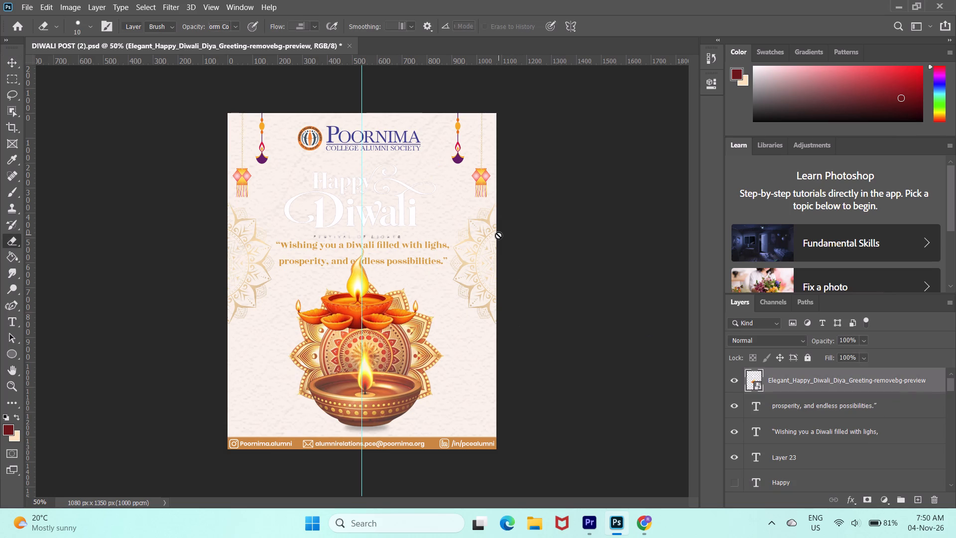
{"action": "left_click", "coordinate": [407, 223]}
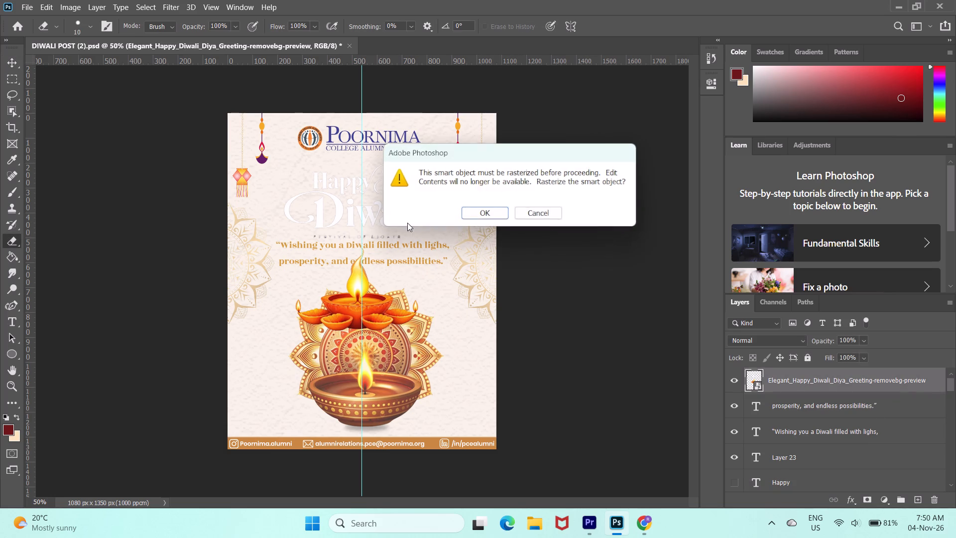
{"action": "left_click", "coordinate": [477, 213]}
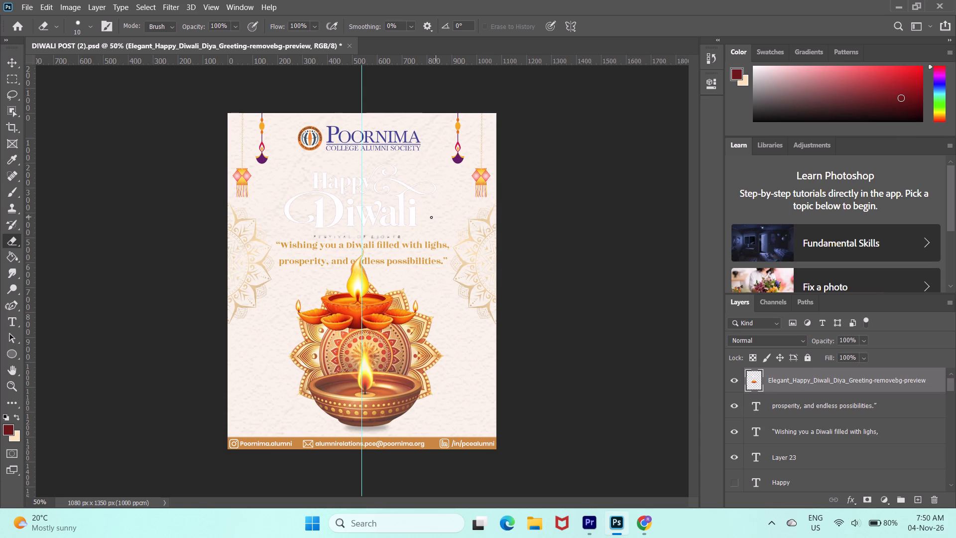
Enlarge the Eraser to 70 px and erase the small tagline beneath the Happy Diwali lettering.
{"action": "key", "text": "bracketright"}
{"action": "key", "text": "bracketright"}
{"action": "key", "text": "bracketright"}
{"action": "key", "text": "bracketright"}
{"action": "key", "text": "bracketright"}
{"action": "type", "text": "]]]]]"}
{"action": "left_click_drag", "start_coordinate": [397, 242], "coordinate": [360, 241]}
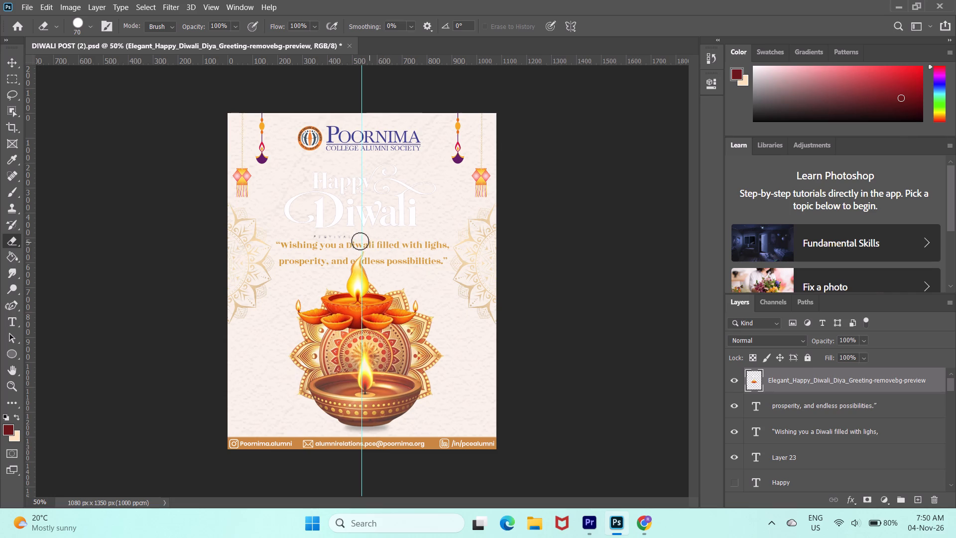
{"action": "left_click_drag", "start_coordinate": [360, 241], "coordinate": [336, 240]}
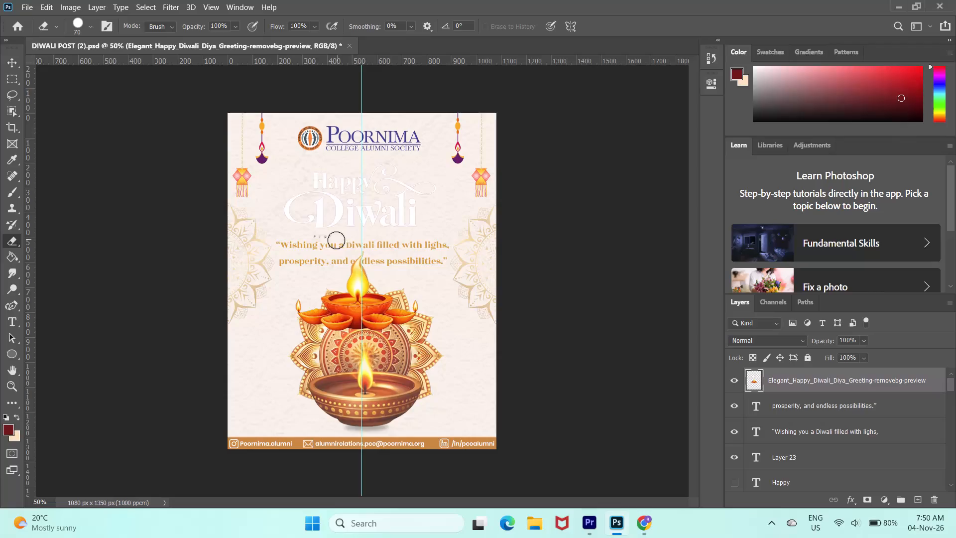
{"action": "left_click_drag", "start_coordinate": [336, 240], "coordinate": [367, 264]}
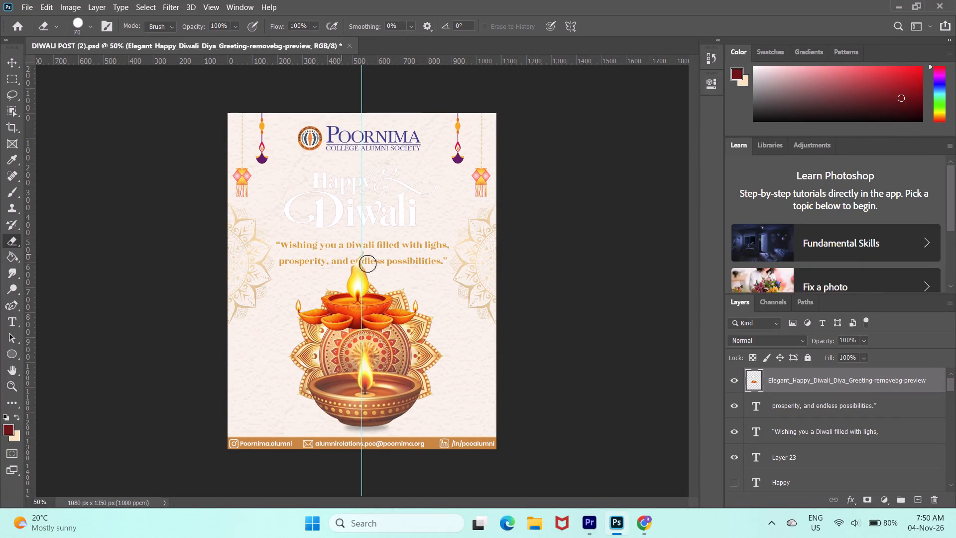
Erase the flame and the cluster of orange diyas from the placed image, leaving only the Happy Diwali lettering.
{"action": "left_click_drag", "start_coordinate": [367, 264], "coordinate": [389, 265]}
{"action": "left_click_drag", "start_coordinate": [389, 265], "coordinate": [426, 304]}
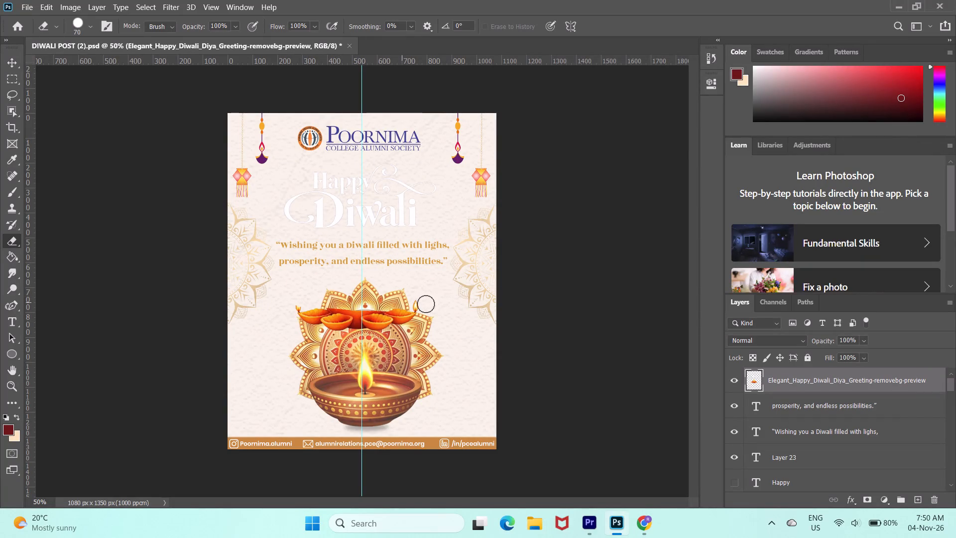
{"action": "left_click_drag", "start_coordinate": [426, 304], "coordinate": [361, 364]}
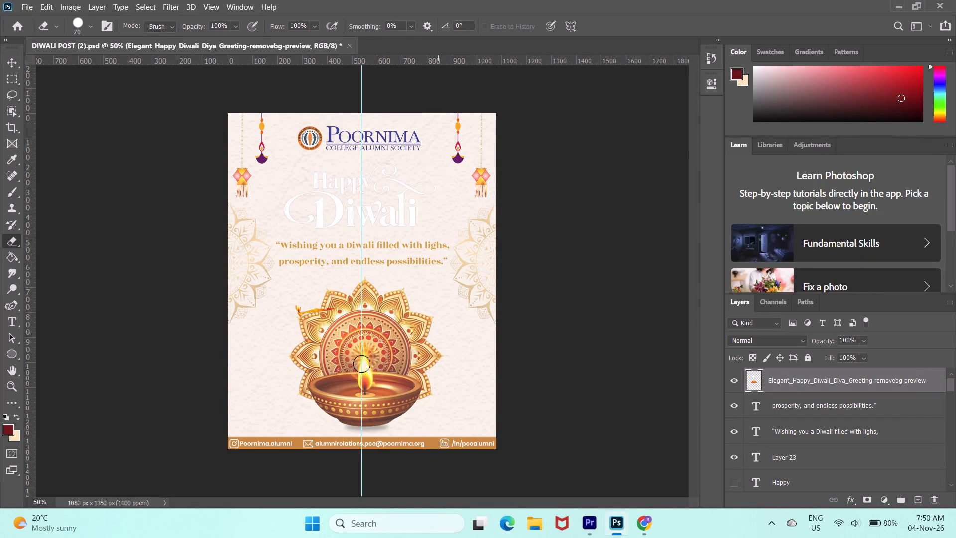
{"action": "left_click_drag", "start_coordinate": [361, 364], "coordinate": [292, 314]}
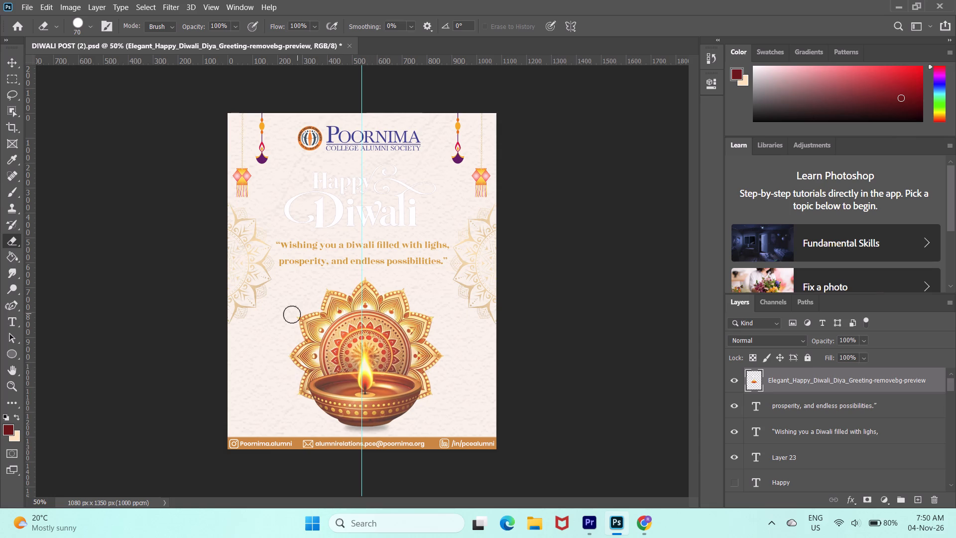
{"action": "left_click_drag", "start_coordinate": [292, 314], "coordinate": [420, 354]}
{"action": "left_click_drag", "start_coordinate": [420, 354], "coordinate": [477, 342]}
{"action": "left_click_drag", "start_coordinate": [477, 342], "coordinate": [349, 306]}
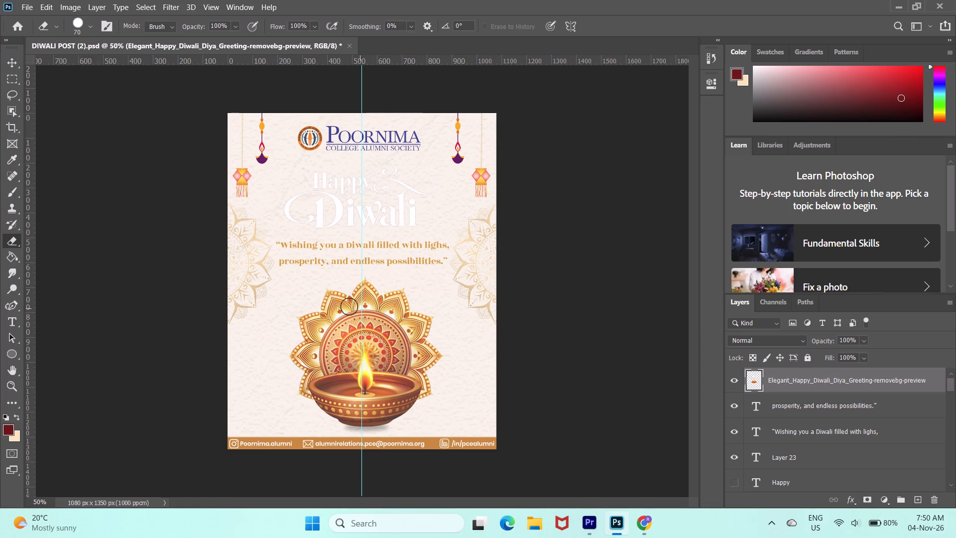
{"action": "left_click_drag", "start_coordinate": [349, 306], "coordinate": [365, 286]}
Apply a Color Overlay of #c98940, sampled from the footer bar, to the Happy Diwali lettering layer.
{"action": "key", "text": "v"}
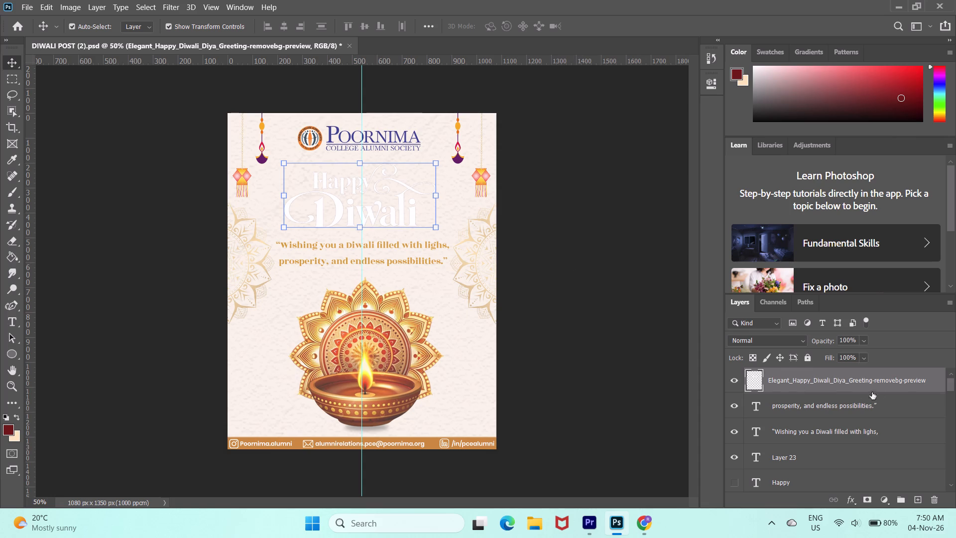
{"action": "double_click", "coordinate": [937, 383]}
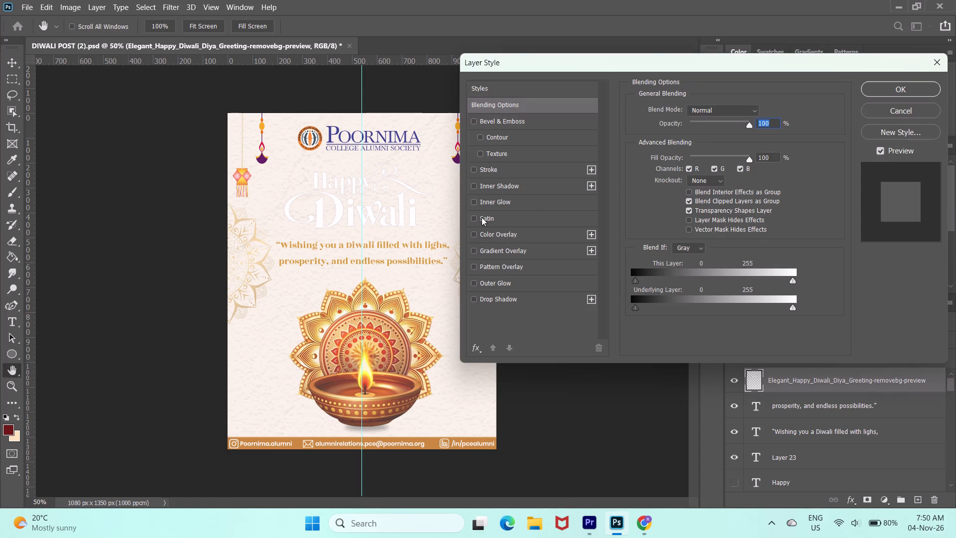
{"action": "left_click", "coordinate": [497, 235]}
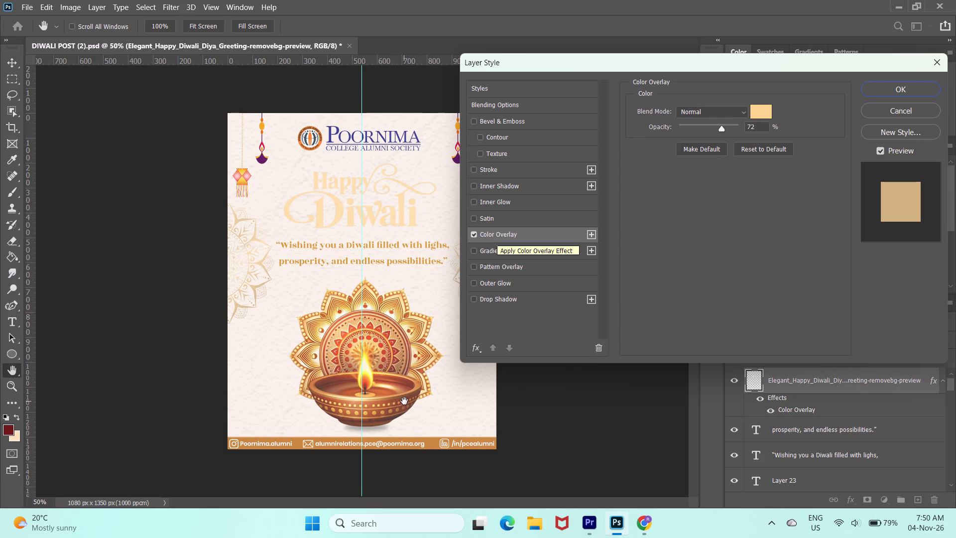
{"action": "left_click", "coordinate": [763, 109]}
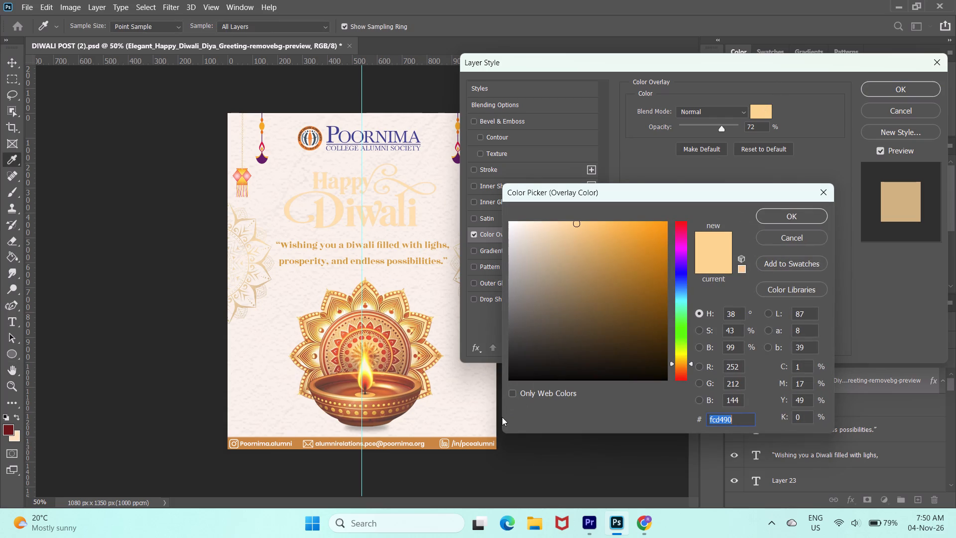
{"action": "left_click", "coordinate": [434, 443]}
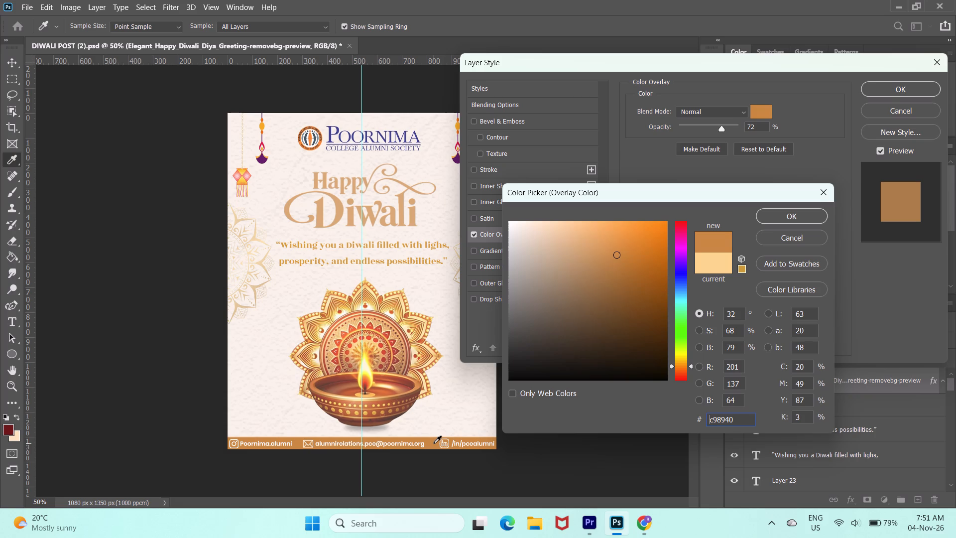
{"action": "left_click", "coordinate": [434, 443]}
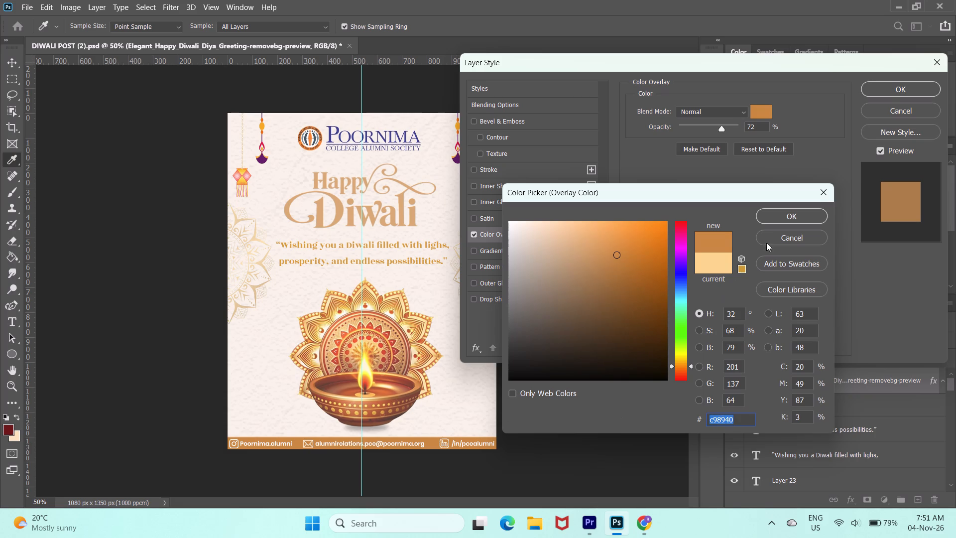
{"action": "left_click", "coordinate": [789, 214]}
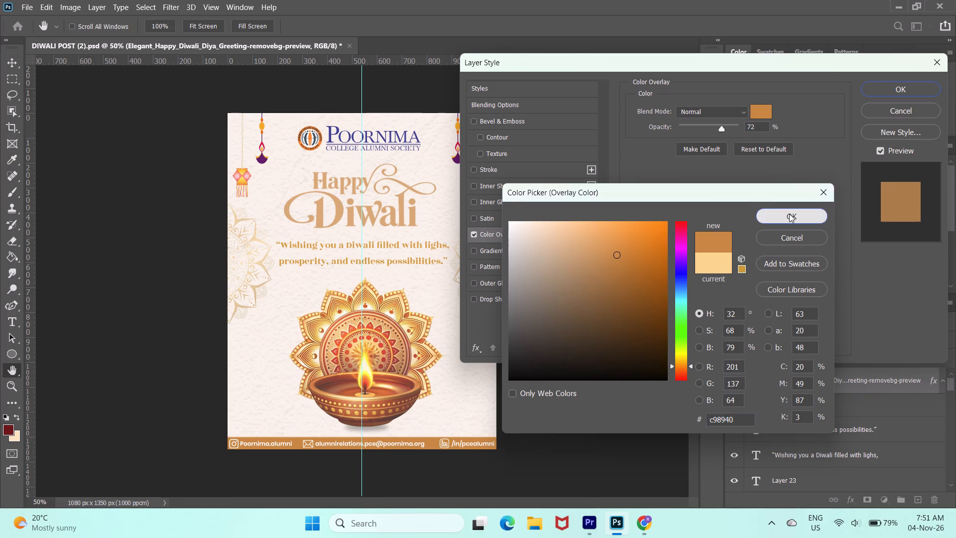
{"action": "left_click", "coordinate": [888, 93]}
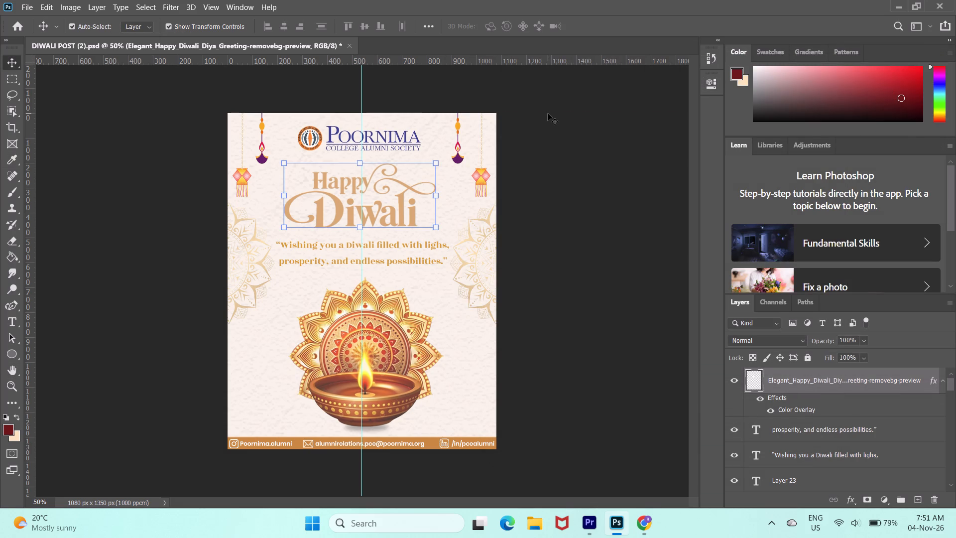
{"action": "key", "text": "Return"}
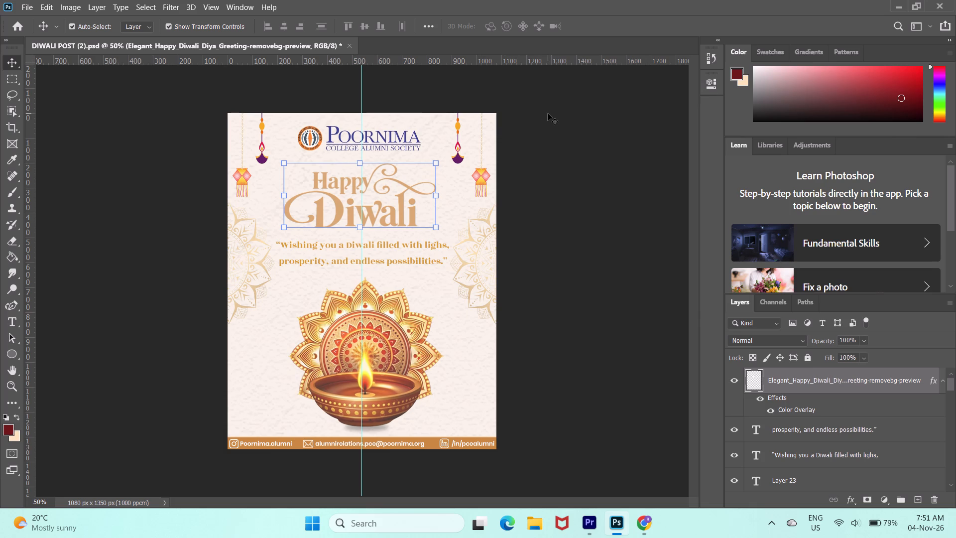
{"action": "left_click", "coordinate": [548, 114]}
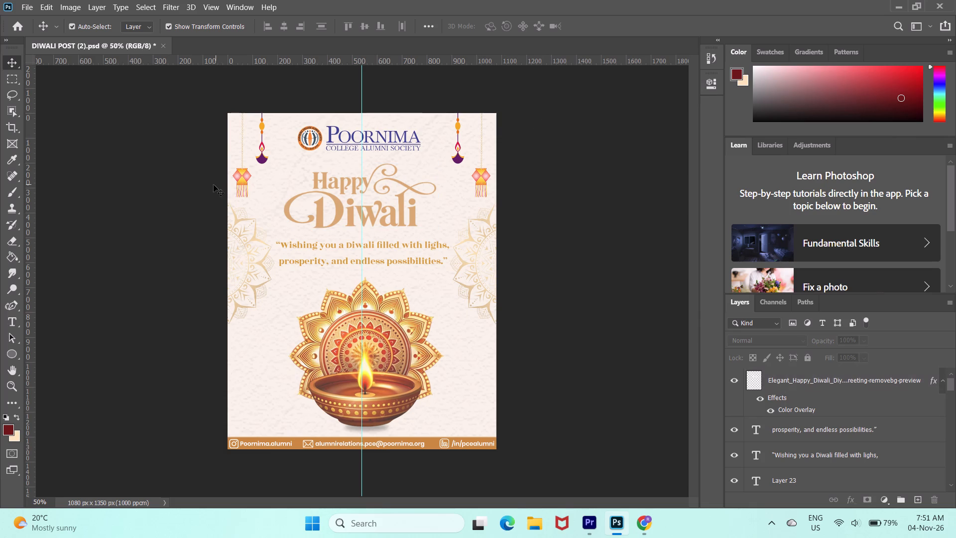
Examine the recolored Happy Diwali lettering up close, especially the crossbar and edges of the H, for leftover marks.
{"action": "scroll", "coordinate": [309, 156], "scroll_direction": "down", "scroll_amount": 2, "text": "alt"}
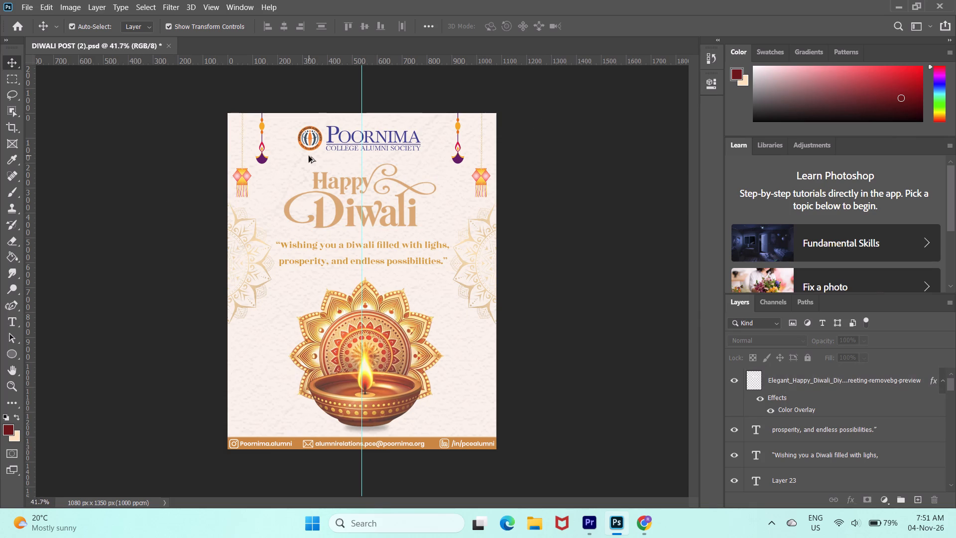
{"action": "scroll", "coordinate": [309, 156], "scroll_direction": "down", "scroll_amount": 2, "text": "alt"}
{"action": "scroll", "coordinate": [309, 156], "scroll_direction": "up", "scroll_amount": 3, "text": "alt"}
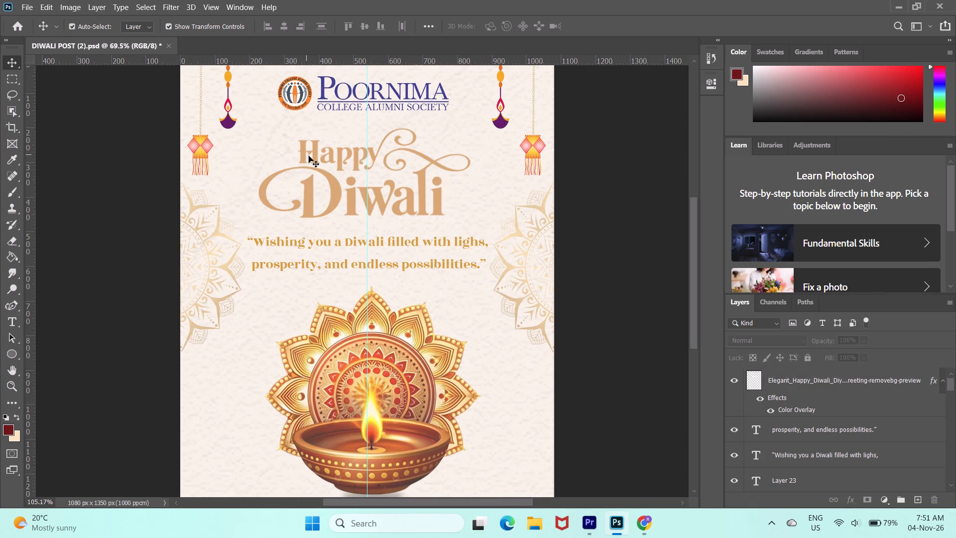
{"action": "scroll", "coordinate": [309, 156], "scroll_direction": "up", "scroll_amount": 1, "text": "alt"}
{"action": "scroll", "coordinate": [309, 156], "scroll_direction": "up", "scroll_amount": 3}
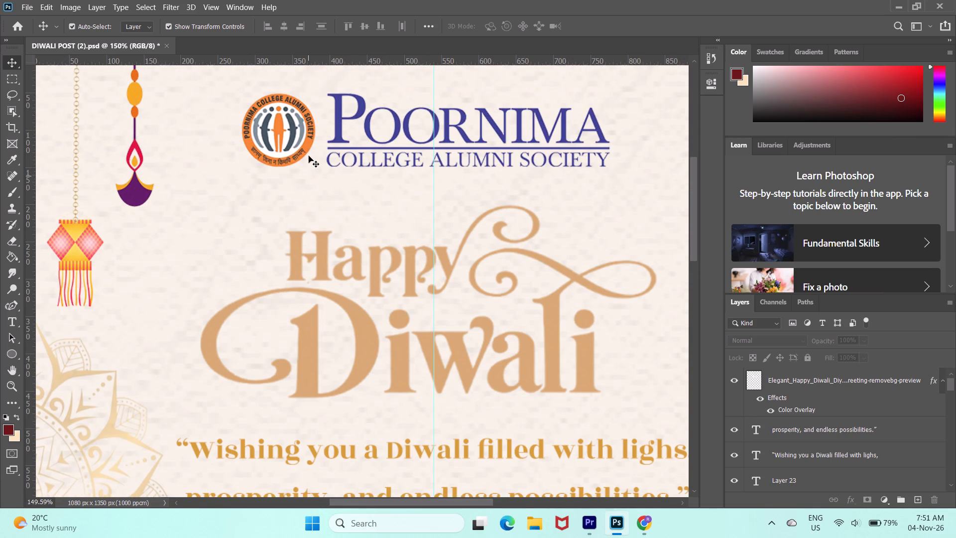
{"action": "scroll", "coordinate": [309, 156], "scroll_direction": "up", "scroll_amount": 1, "text": "alt"}
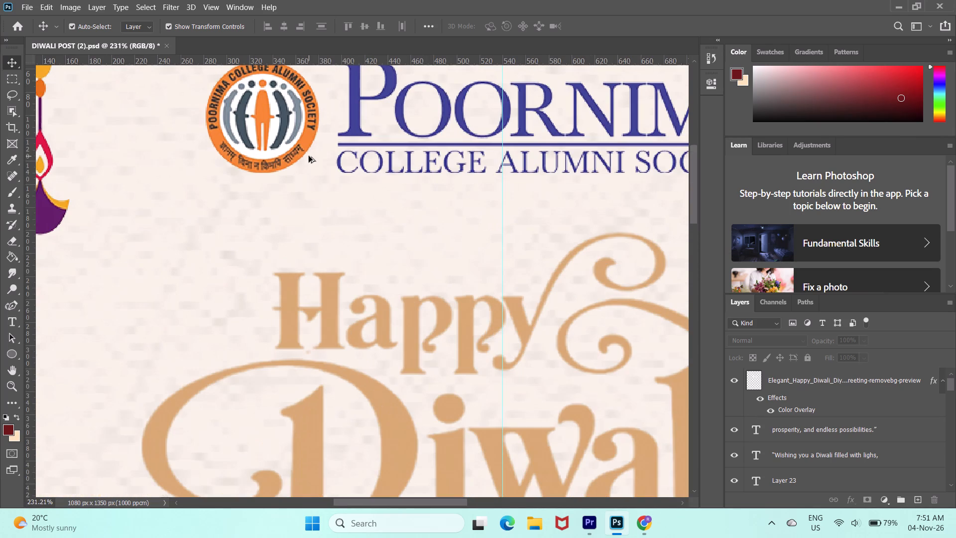
{"action": "scroll", "coordinate": [298, 286], "scroll_direction": "up", "scroll_amount": 2, "text": "alt"}
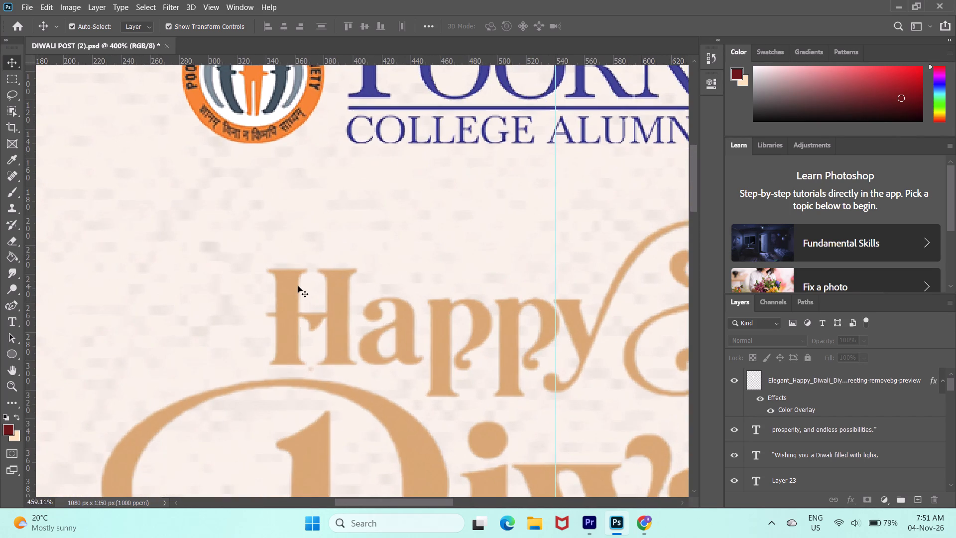
{"action": "scroll", "coordinate": [298, 286], "scroll_direction": "up", "scroll_amount": 1, "text": "alt"}
{"action": "scroll", "coordinate": [322, 358], "scroll_direction": "down", "scroll_amount": 1}
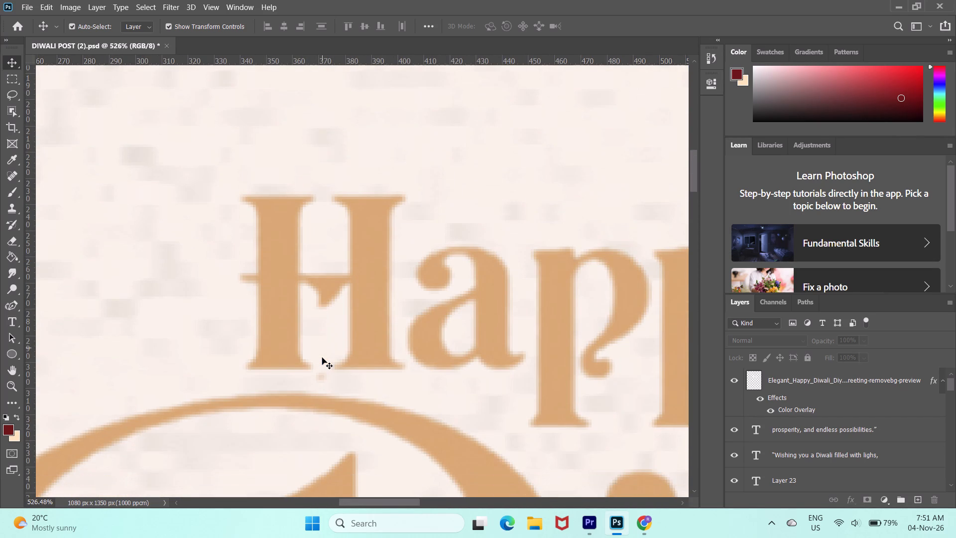
{"action": "scroll", "coordinate": [322, 358], "scroll_direction": "down", "scroll_amount": 1}
{"action": "scroll", "coordinate": [322, 358], "scroll_direction": "up", "scroll_amount": 2, "text": "alt"}
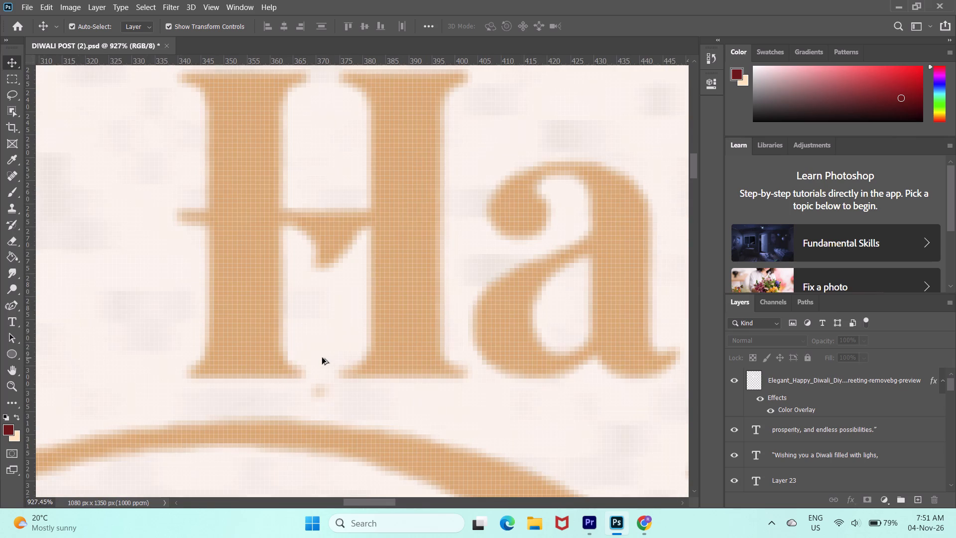
{"action": "scroll", "coordinate": [273, 249], "scroll_direction": "up", "scroll_amount": 1}
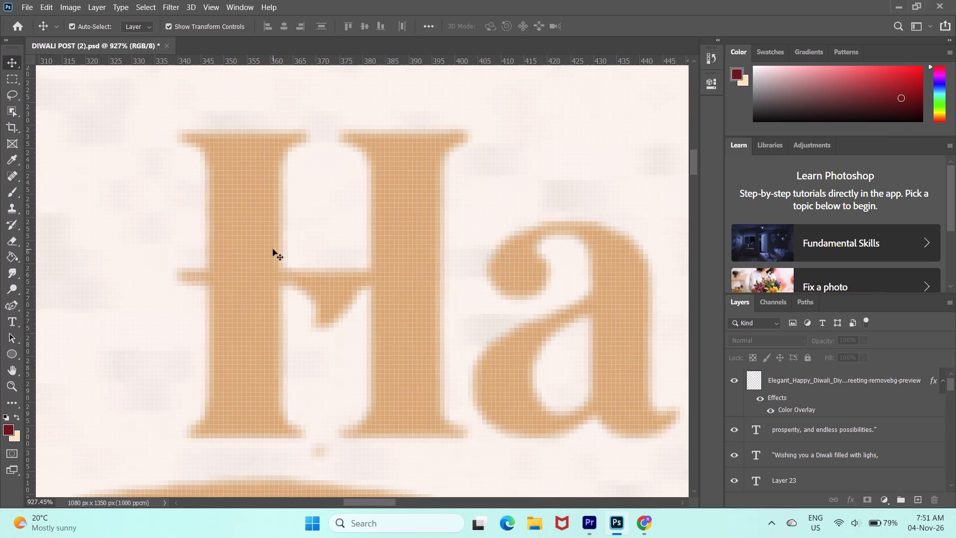
{"action": "scroll", "coordinate": [273, 249], "scroll_direction": "left", "scroll_amount": 1}
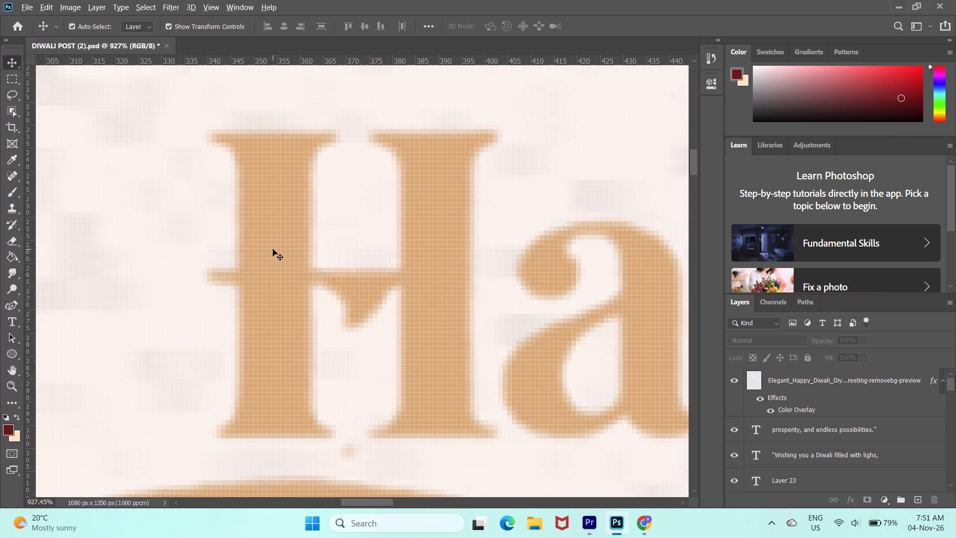
{"action": "scroll", "coordinate": [273, 249], "scroll_direction": "up", "scroll_amount": 1, "text": "alt"}
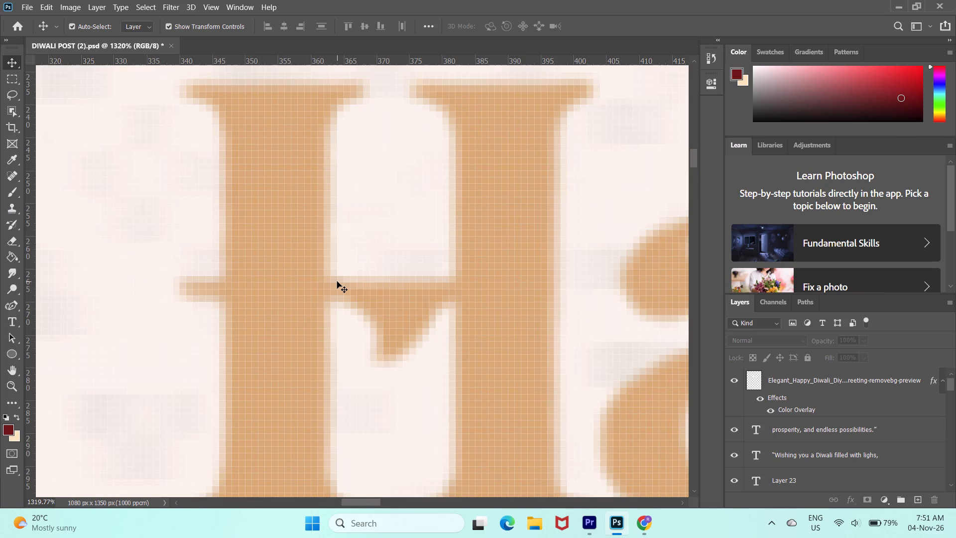
Activate the Eraser on the Elegant_Happy_Diwali_Diya_Greeting-removebg-preview layer and reduce its brush size to 7 px.
{"action": "key", "text": "e"}
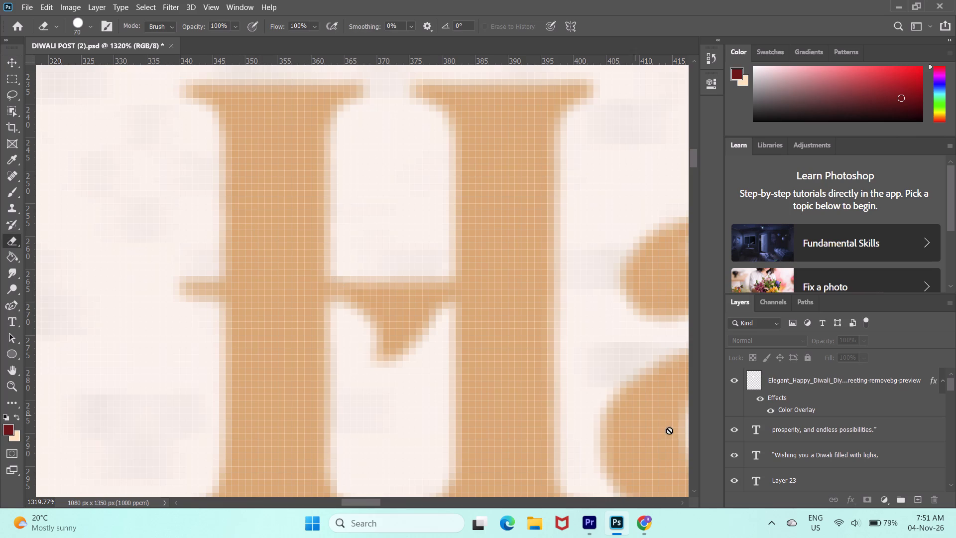
{"action": "left_click", "coordinate": [846, 391]}
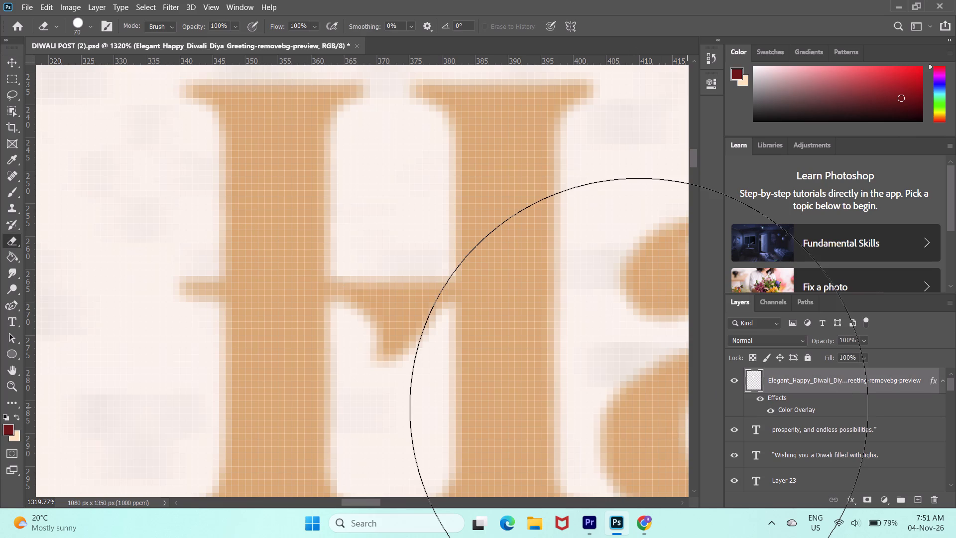
{"action": "key", "text": "bracketleft"}
{"action": "key", "text": "bracketleft"}
{"action": "key", "text": "bracketleft"}
{"action": "key", "text": "bracketleft"}
{"action": "key", "text": "bracketleft"}
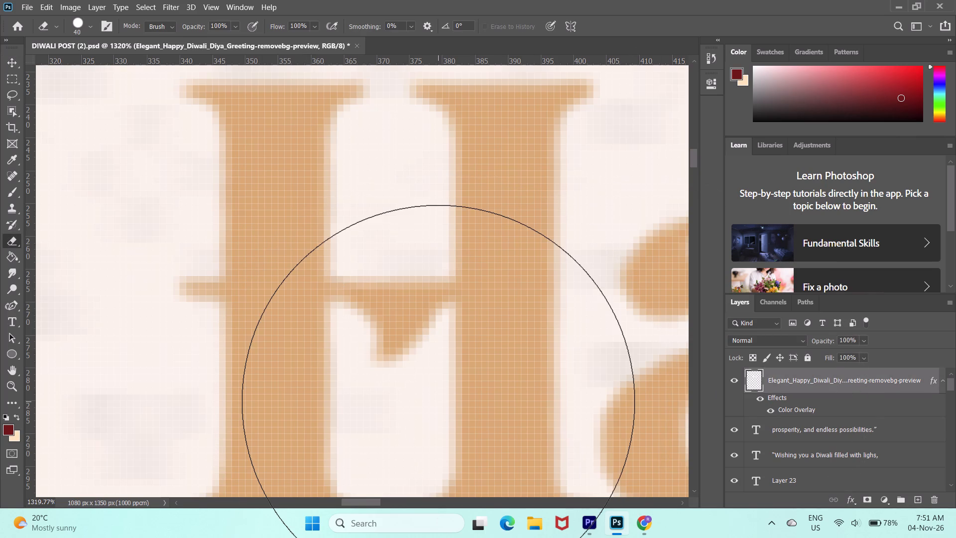
{"action": "type", "text": "[["}
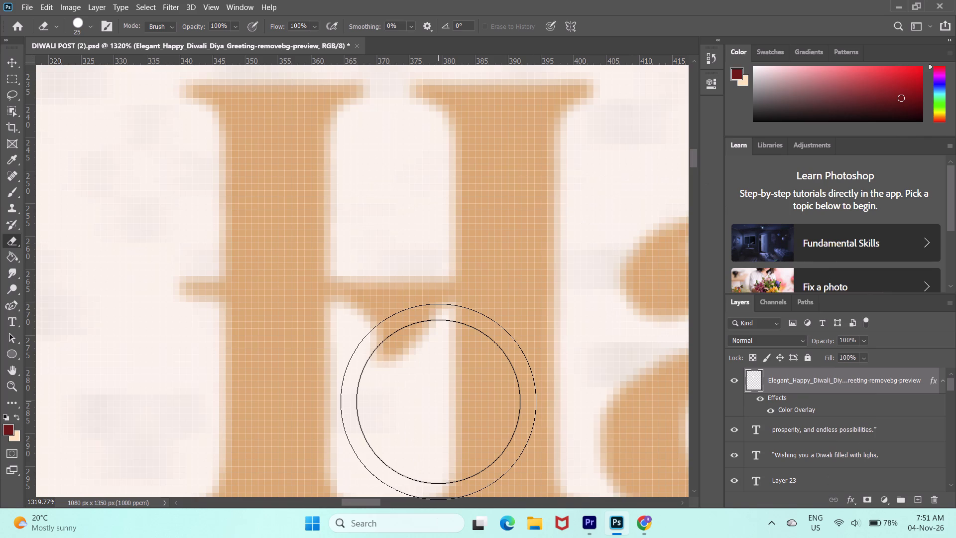
{"action": "key", "text": "bracketleft"}
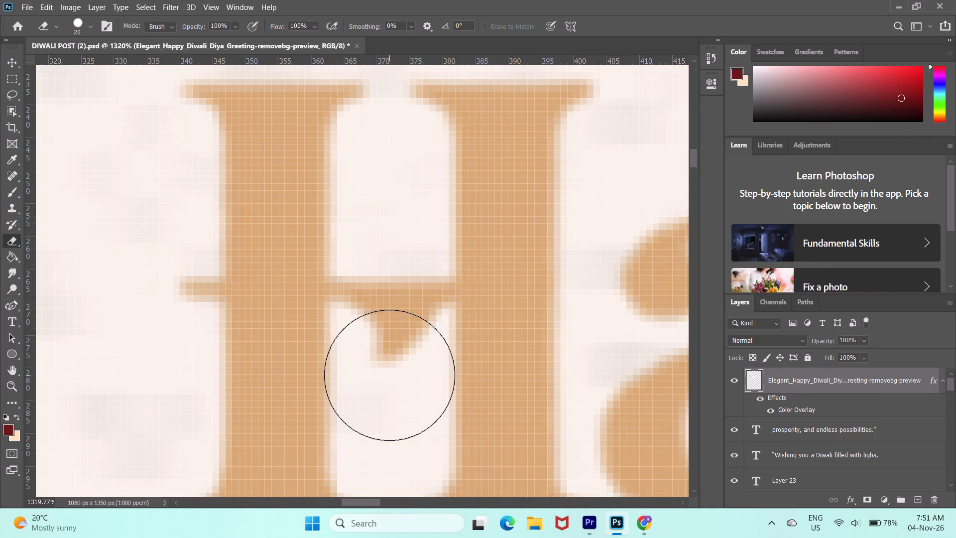
{"action": "key", "text": "bracketright"}
{"action": "type", "text": "[[[[[["}
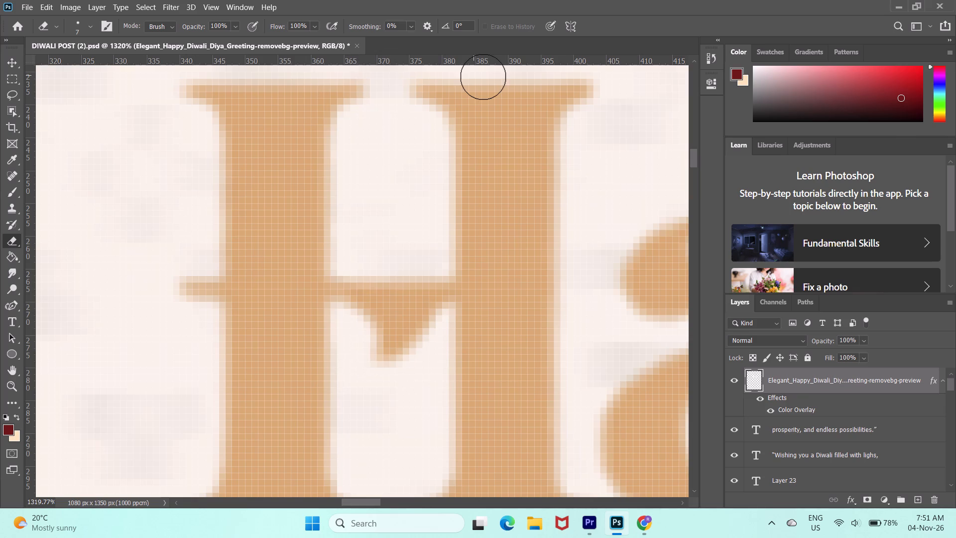
Open the Eraser's paint symmetry options.
{"action": "left_click", "coordinate": [570, 30]}
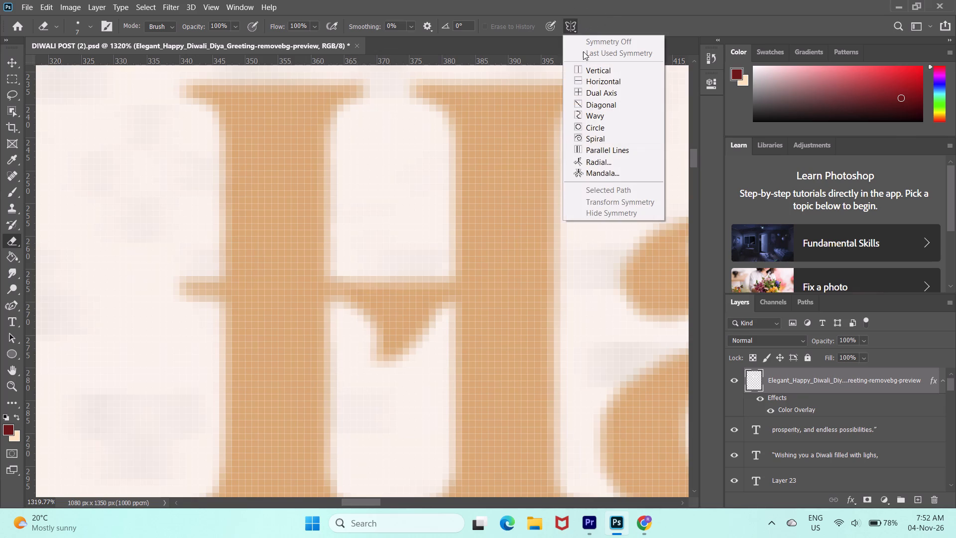
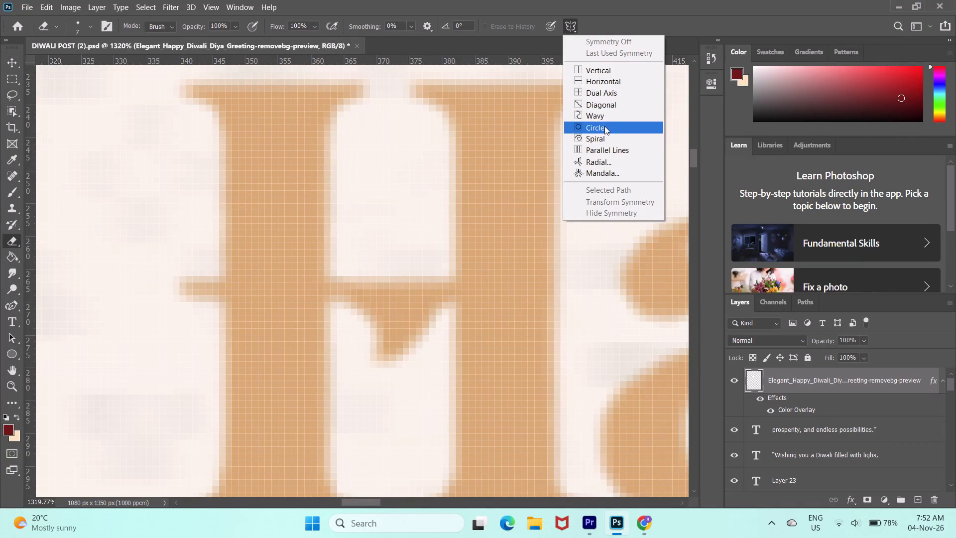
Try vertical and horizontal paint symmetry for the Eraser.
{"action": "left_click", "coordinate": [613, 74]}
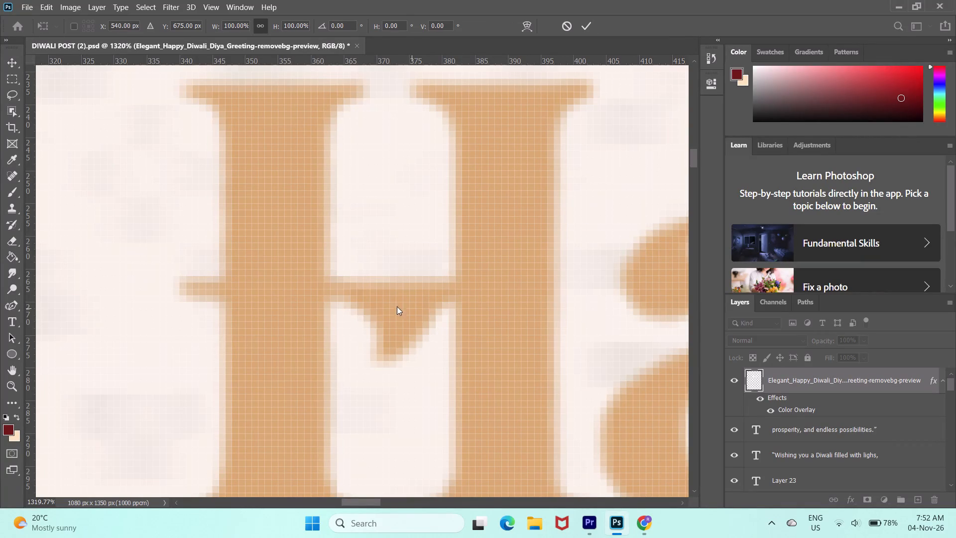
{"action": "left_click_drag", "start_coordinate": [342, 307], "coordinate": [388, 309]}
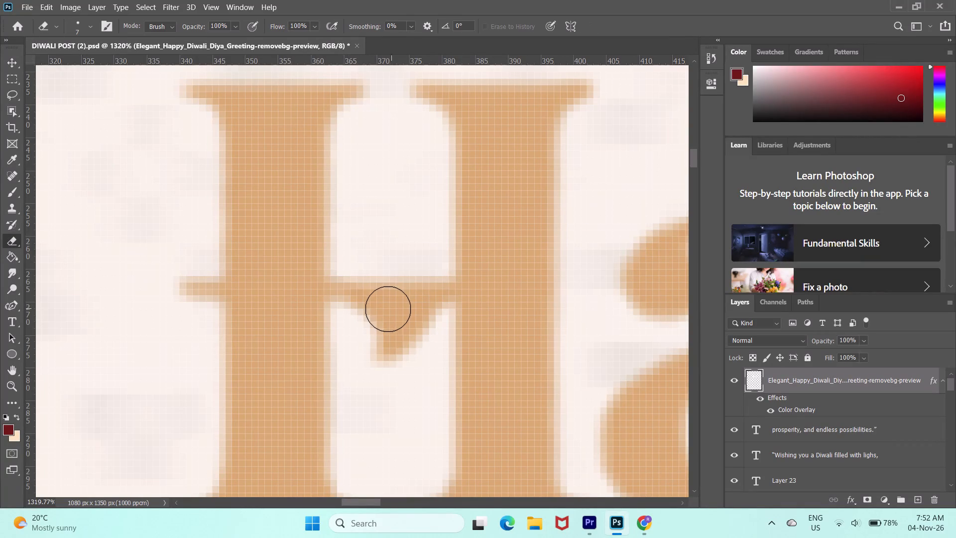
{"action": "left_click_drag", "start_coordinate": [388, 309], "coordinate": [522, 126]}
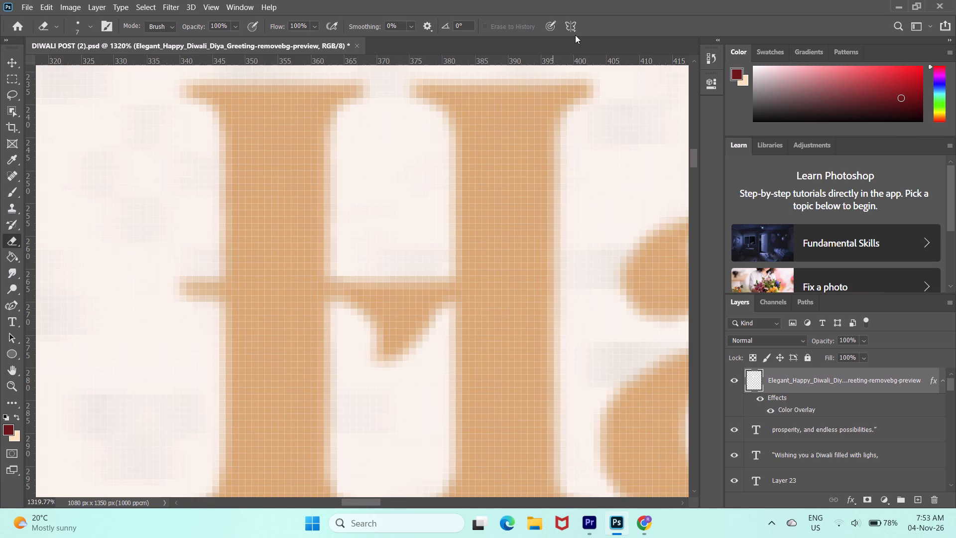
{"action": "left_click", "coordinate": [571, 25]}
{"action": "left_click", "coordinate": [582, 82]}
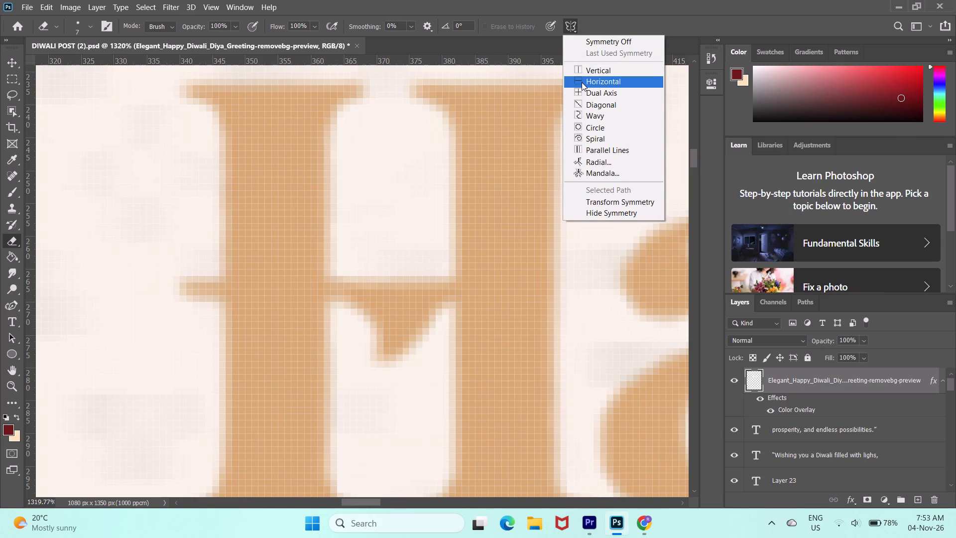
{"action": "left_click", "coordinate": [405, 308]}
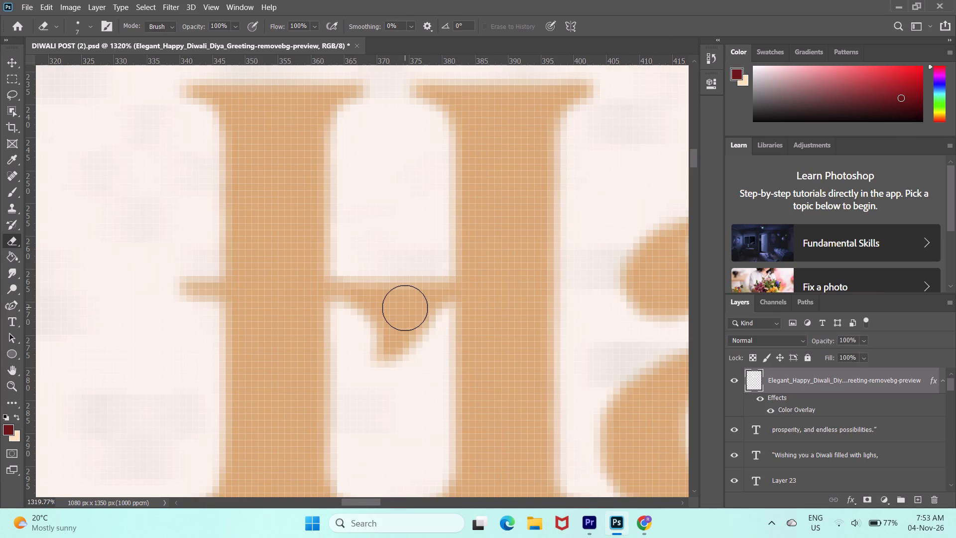
Erase the pointed tail hanging below the H's crossbar with the 7 px Eraser.
{"action": "left_click", "coordinate": [409, 333]}
{"action": "left_click", "coordinate": [393, 332]}
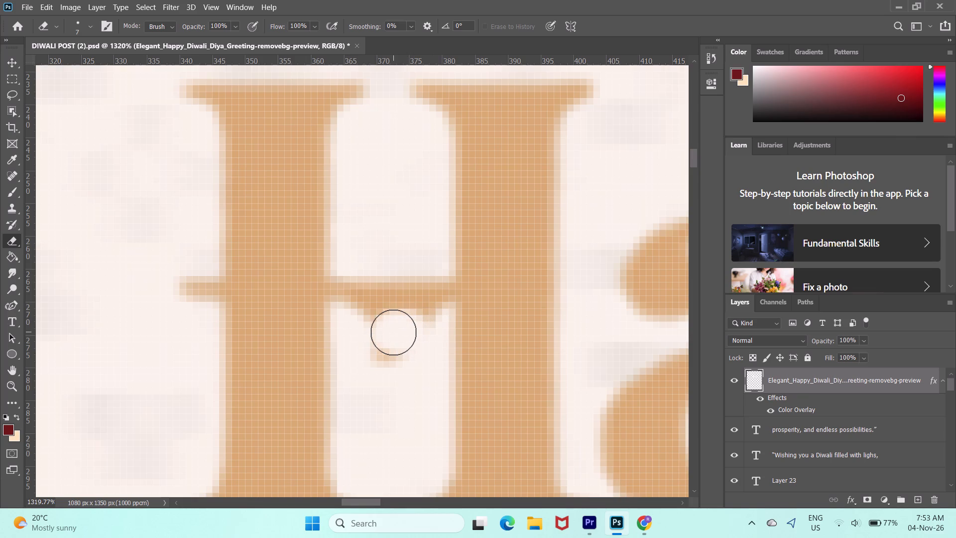
{"action": "left_click", "coordinate": [374, 332]}
{"action": "left_click", "coordinate": [386, 362]}
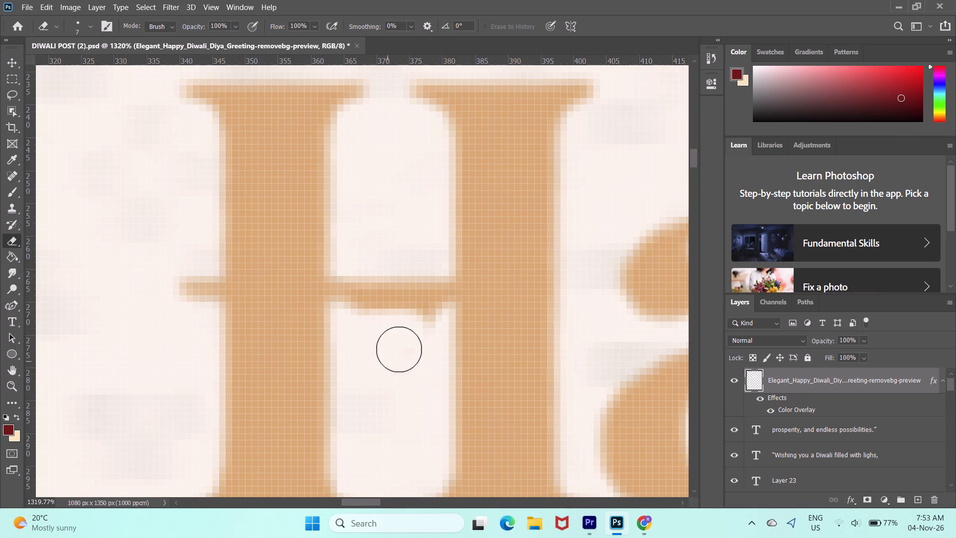
{"action": "left_click", "coordinate": [360, 326]}
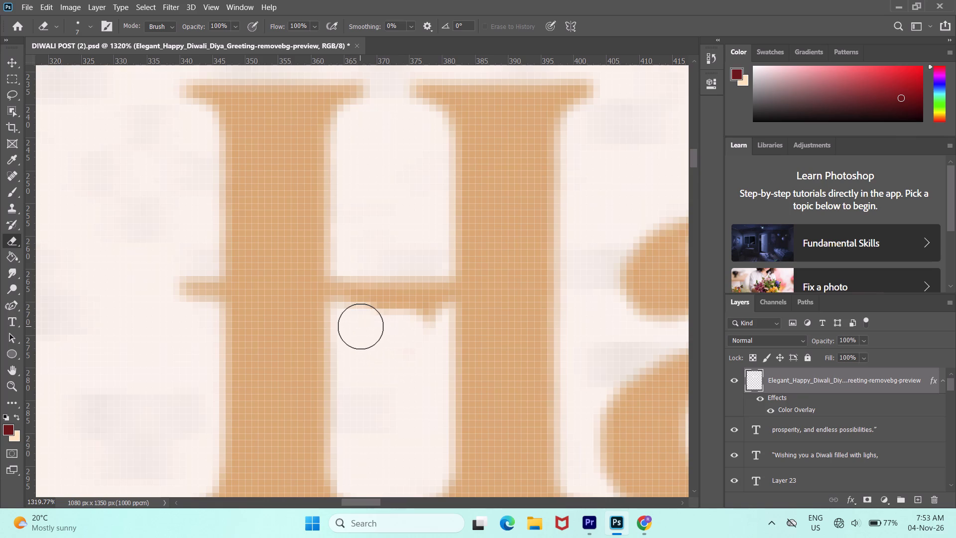
{"action": "left_click", "coordinate": [375, 328]}
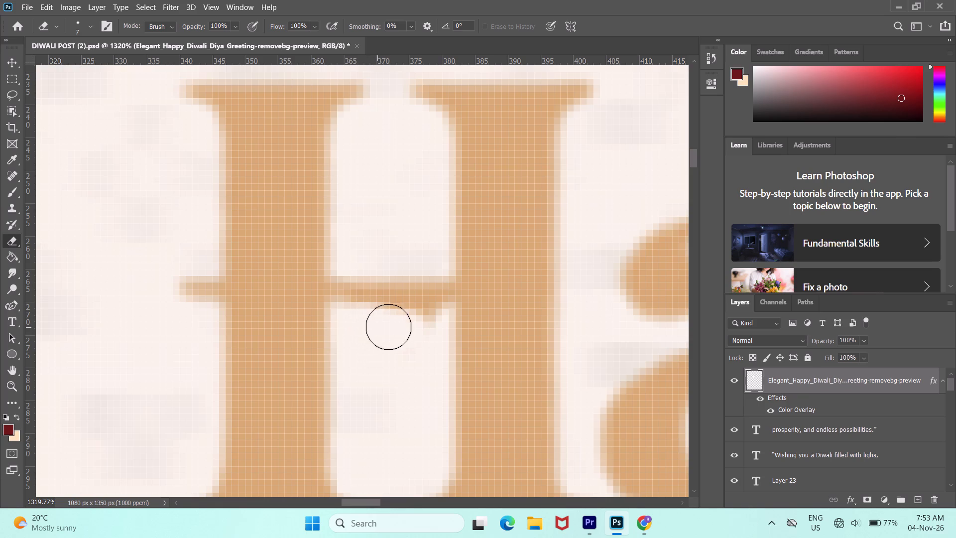
{"action": "left_click", "coordinate": [399, 325]}
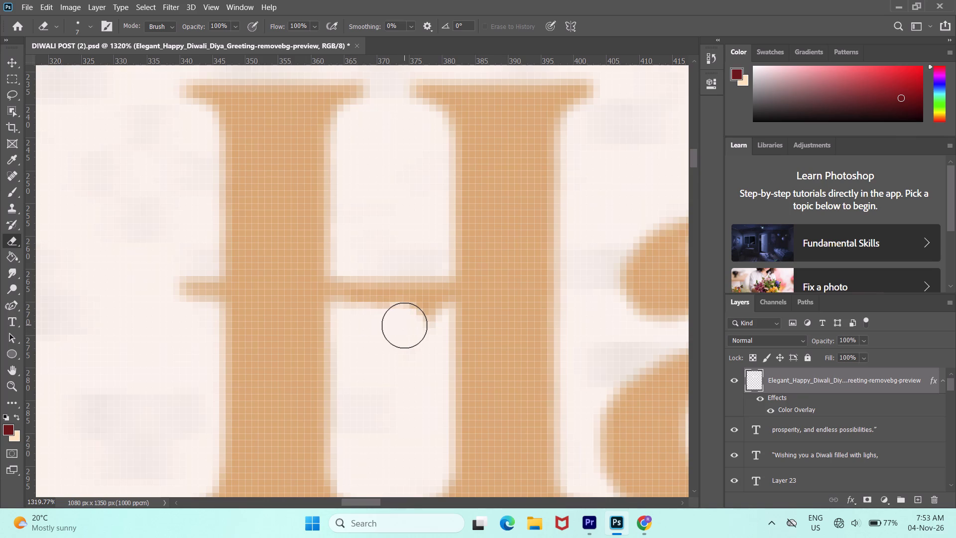
Reduce the Eraser to 3 px and remove the leftover pixels along the underside of the H's crossbar.
{"action": "type", "text": "[[[["}
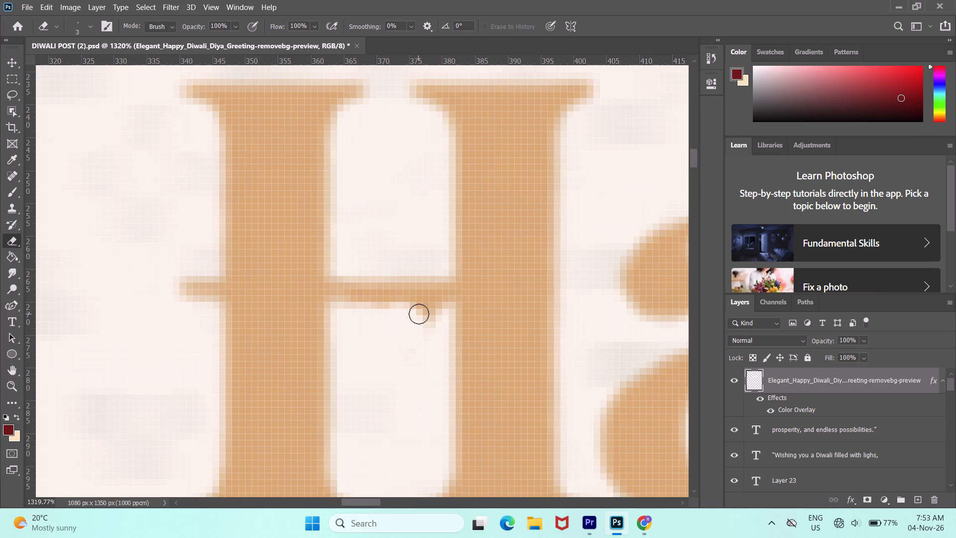
{"action": "left_click", "coordinate": [419, 314]}
{"action": "left_click", "coordinate": [426, 313]}
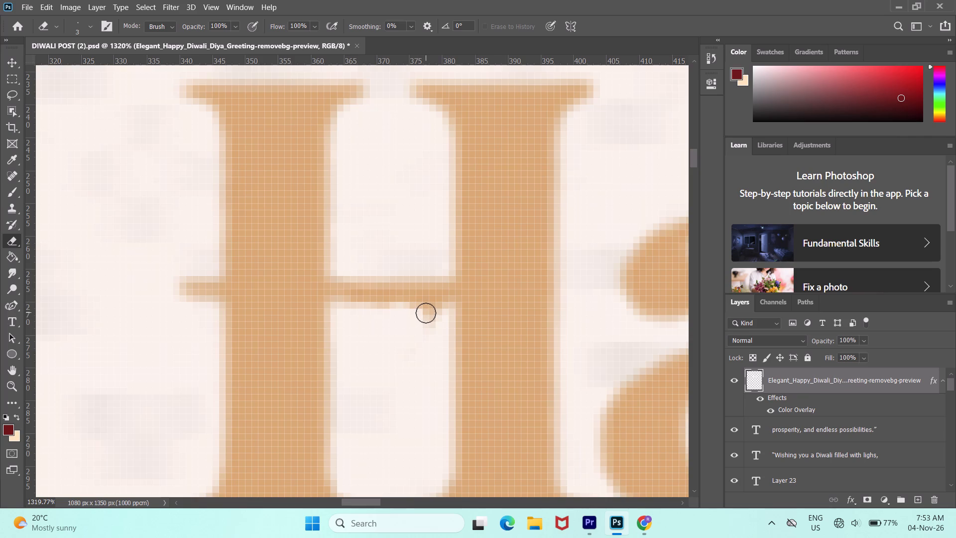
{"action": "left_click", "coordinate": [436, 312]}
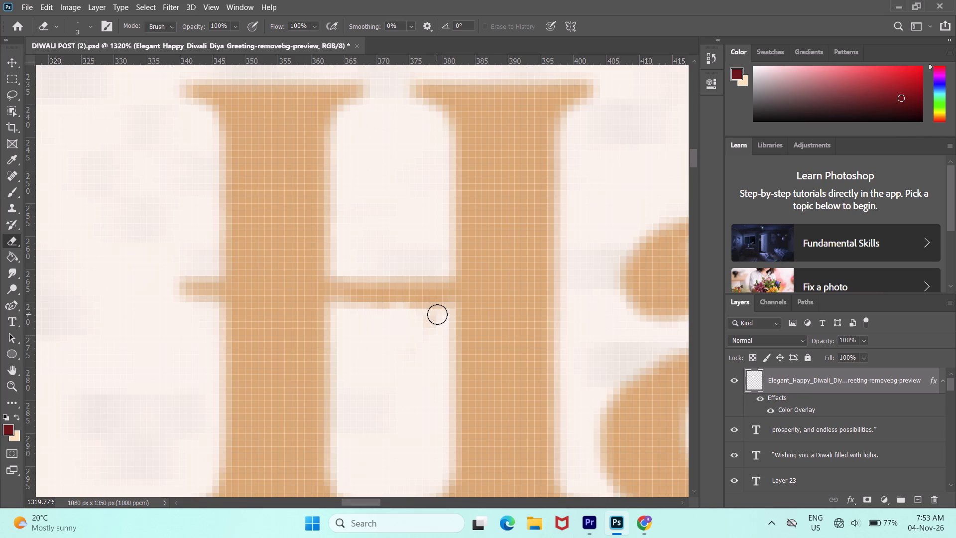
{"action": "left_click", "coordinate": [437, 314]}
{"action": "left_click", "coordinate": [433, 321]}
{"action": "left_click_drag", "start_coordinate": [431, 321], "coordinate": [427, 354]}
{"action": "left_click_drag", "start_coordinate": [427, 354], "coordinate": [427, 328]}
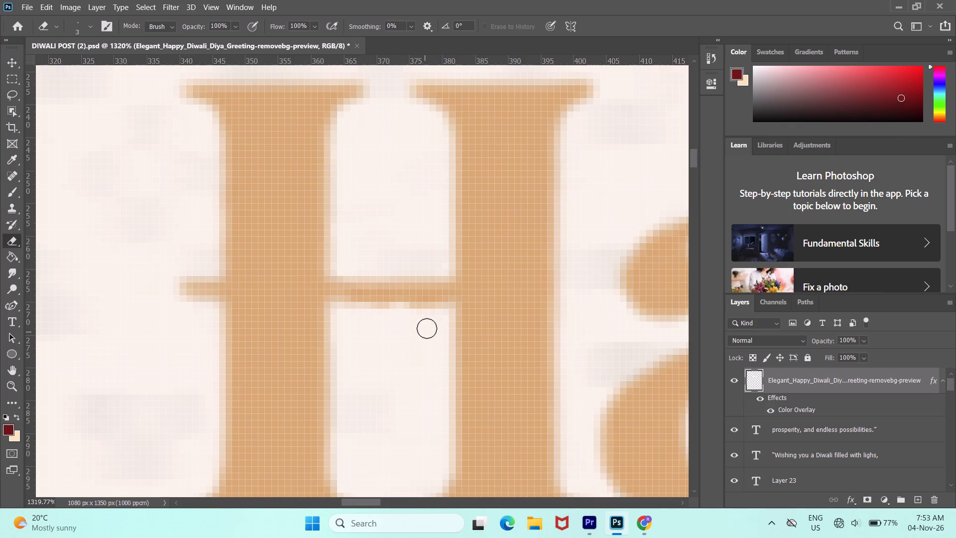
{"action": "left_click_drag", "start_coordinate": [427, 328], "coordinate": [418, 314]}
{"action": "left_click_drag", "start_coordinate": [418, 314], "coordinate": [371, 313]}
{"action": "left_click_drag", "start_coordinate": [371, 313], "coordinate": [391, 356]}
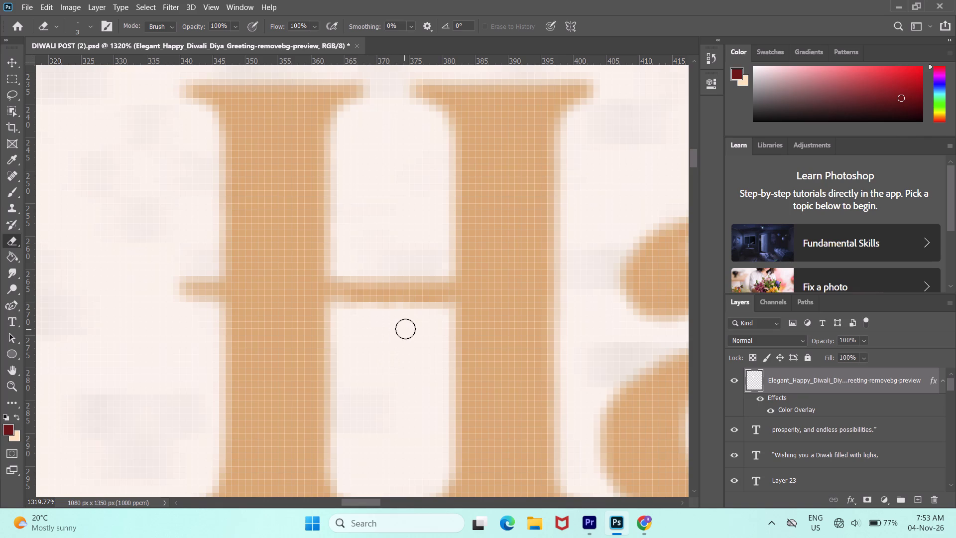
Review the cleaned lettering in full-screen view and the whole poster fitted to the window, with the lettering selected and deselected.
{"action": "key", "text": "f"}
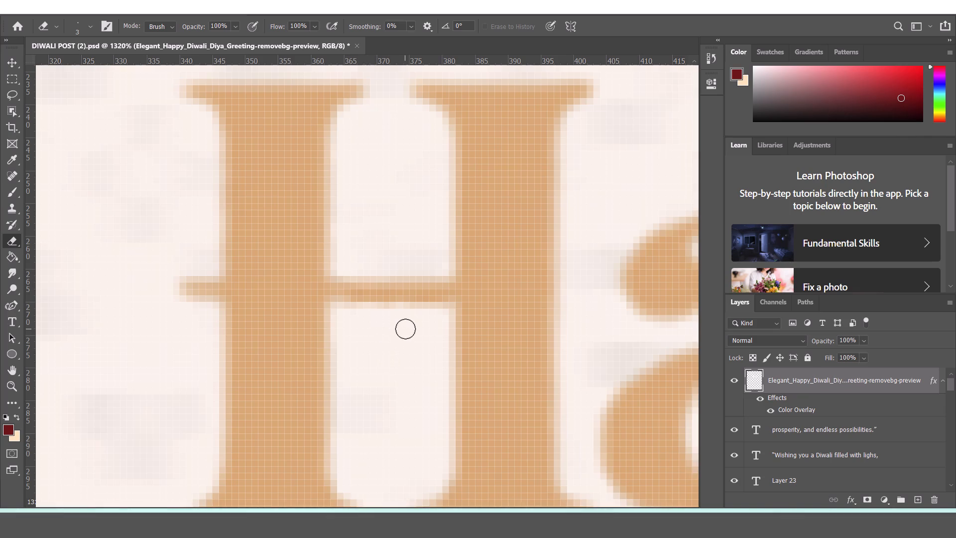
{"action": "key", "text": "f"}
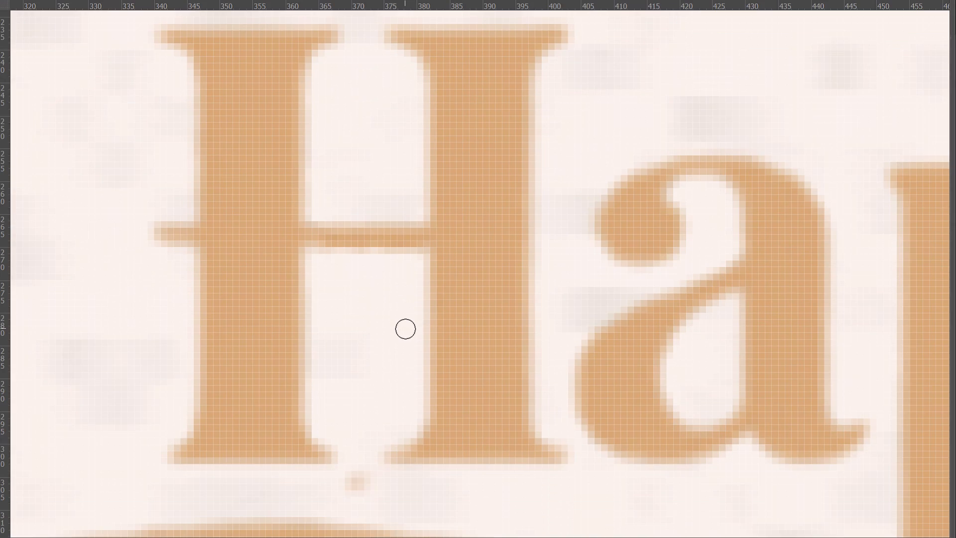
{"action": "key", "text": "f"}
{"action": "key", "text": "z"}
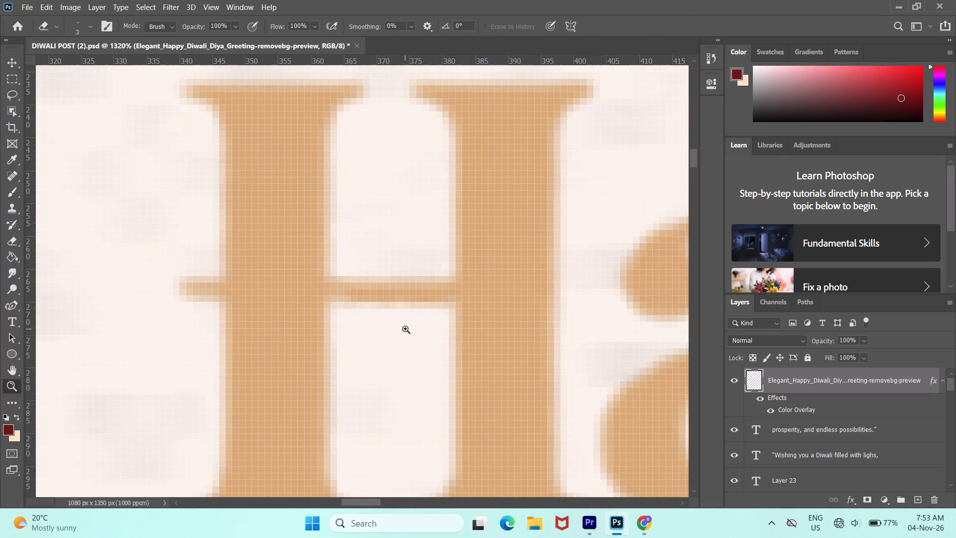
{"action": "left_click", "coordinate": [367, 27]}
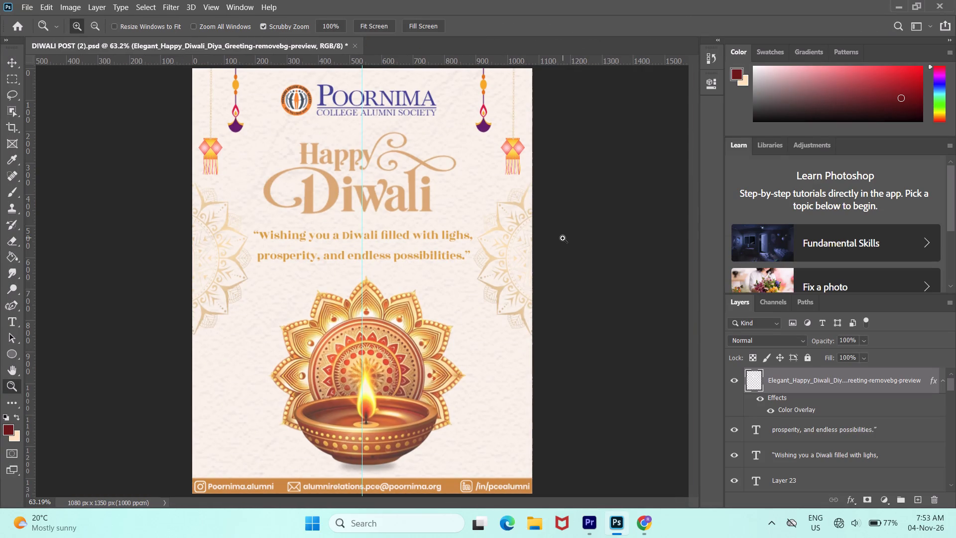
{"action": "key", "text": "v"}
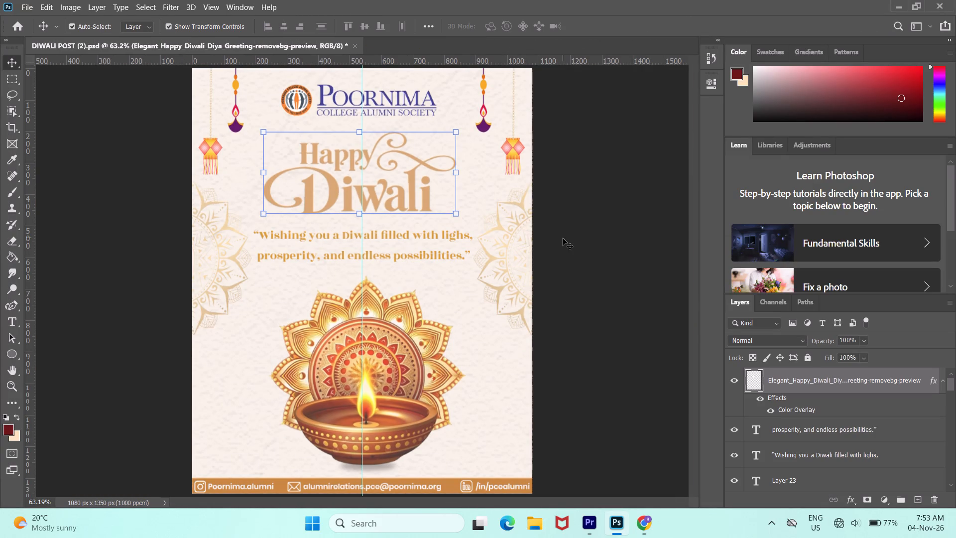
{"action": "left_click", "coordinate": [472, 335]}
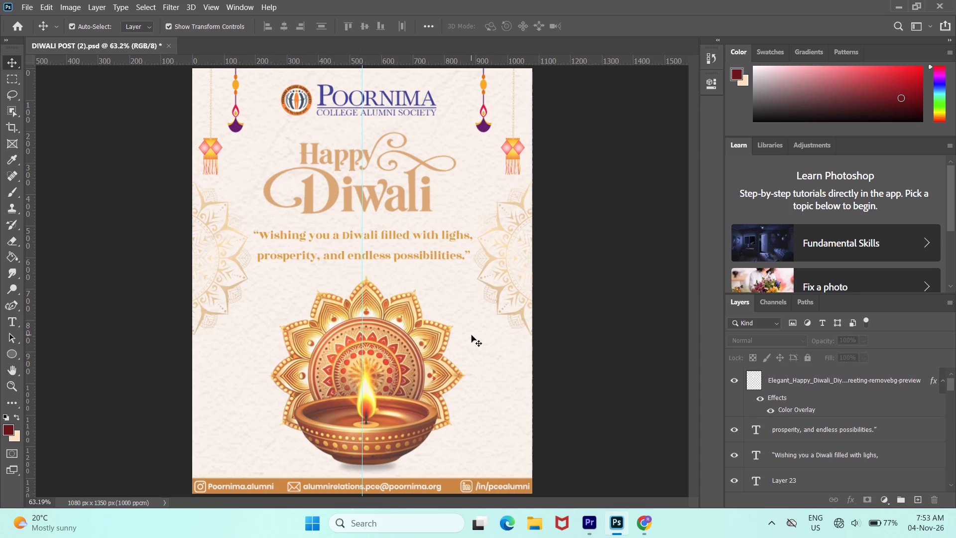
{"action": "left_click", "coordinate": [428, 197]}
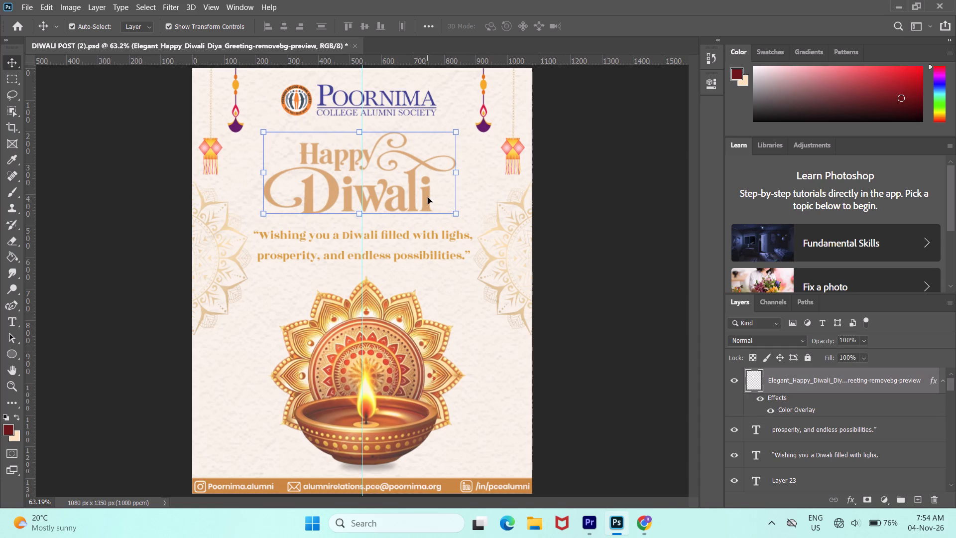
{"action": "left_click", "coordinate": [592, 357]}
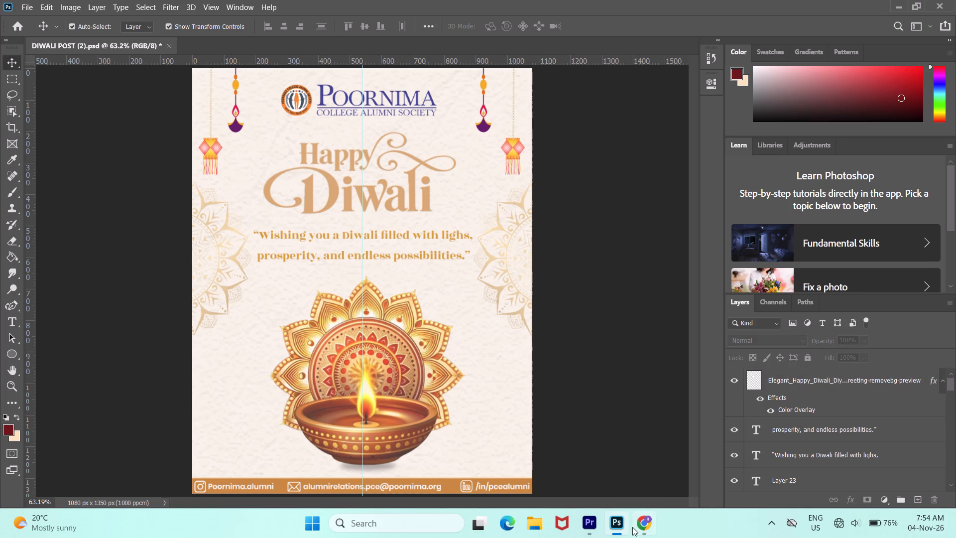
Switch to Chrome and close the Create Diwali PNG and New Tab pages.
{"action": "left_click", "coordinate": [636, 526]}
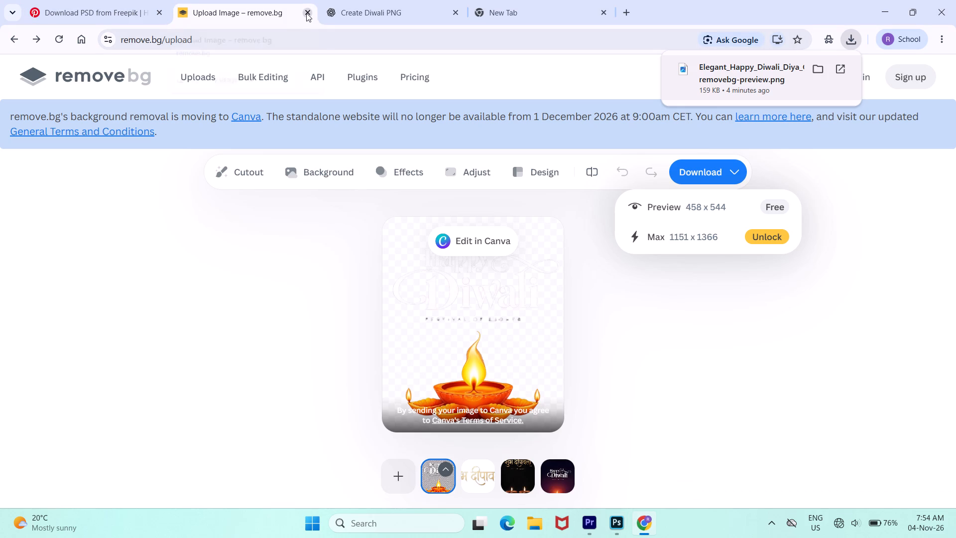
{"action": "left_click", "coordinate": [454, 14]}
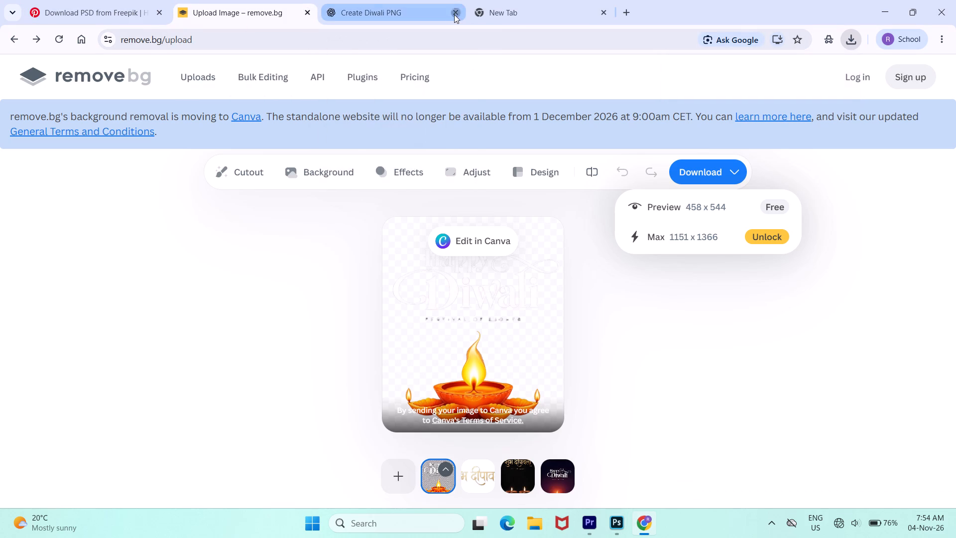
{"action": "left_click", "coordinate": [454, 14]}
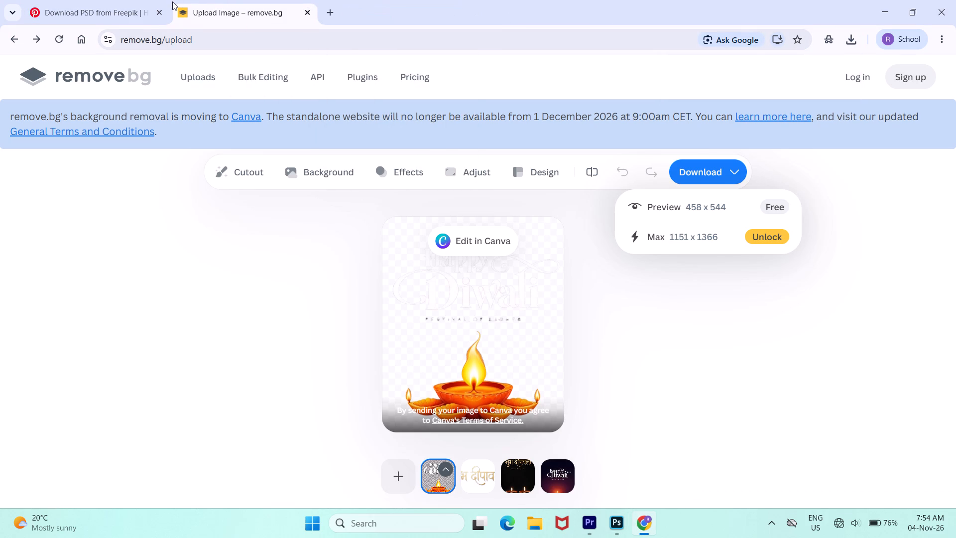
On Pinterest, reuse the recent search Diawli Professinal Poster font ideas, replacing font with ELEMENTS.
{"action": "left_click", "coordinate": [140, 0]}
{"action": "left_click", "coordinate": [207, 79]}
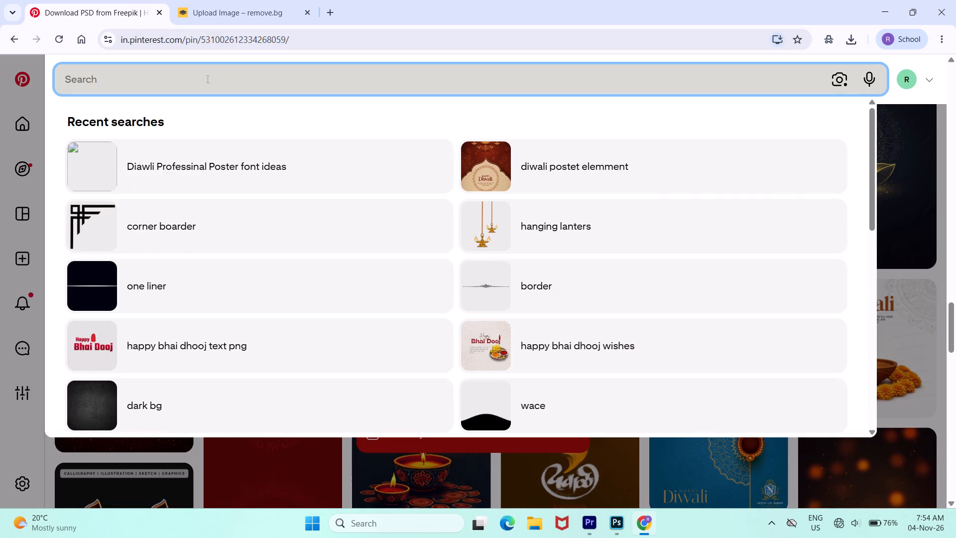
{"action": "left_click", "coordinate": [284, 154]}
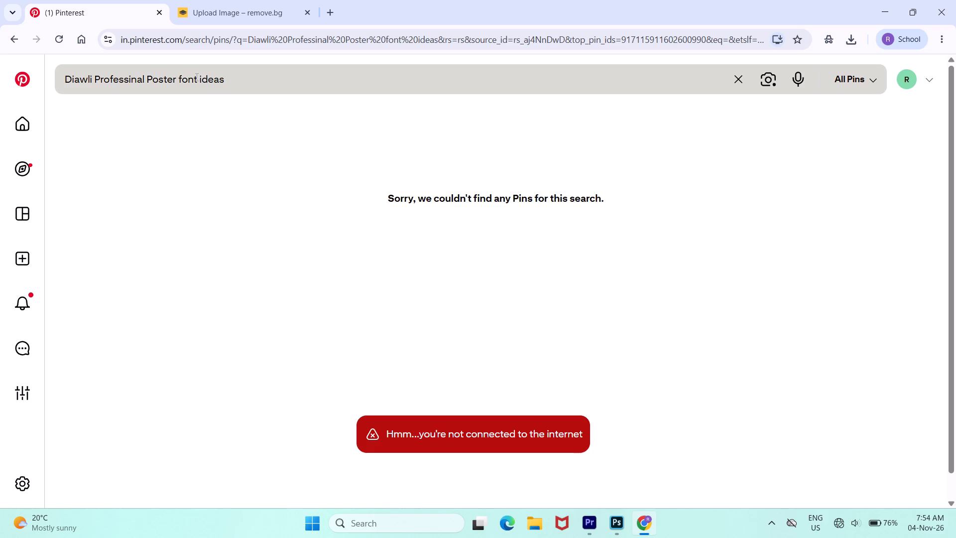
{"action": "left_click_drag", "start_coordinate": [196, 77], "coordinate": [180, 79]}
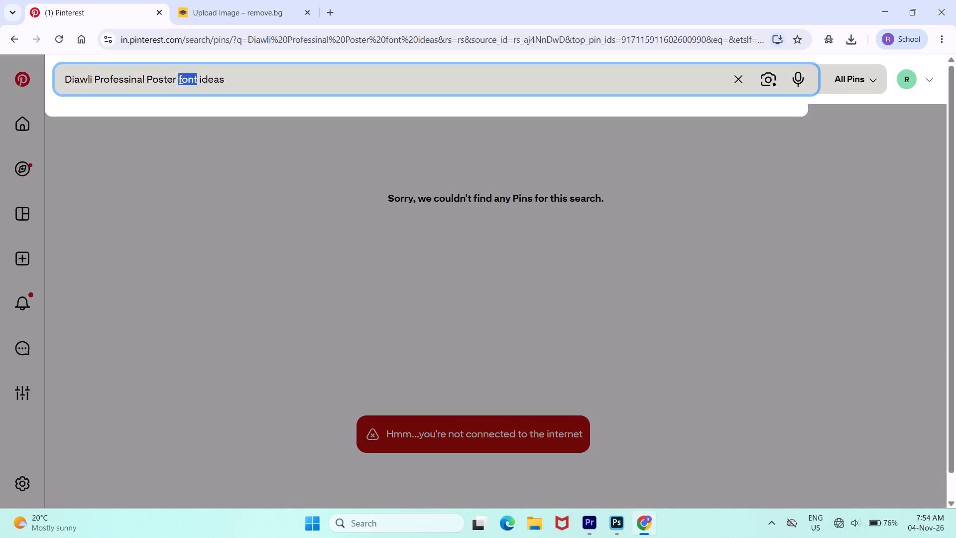
{"action": "key", "text": "e"}
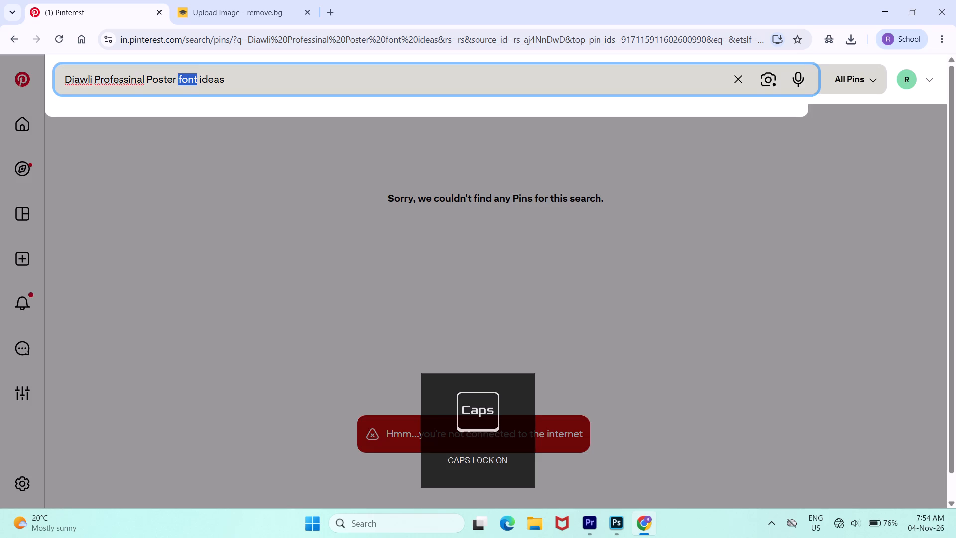
Complete the replacement word ELEMENTS and search Pinterest for Diawli Professinal Poster ELEMENTS ideas.
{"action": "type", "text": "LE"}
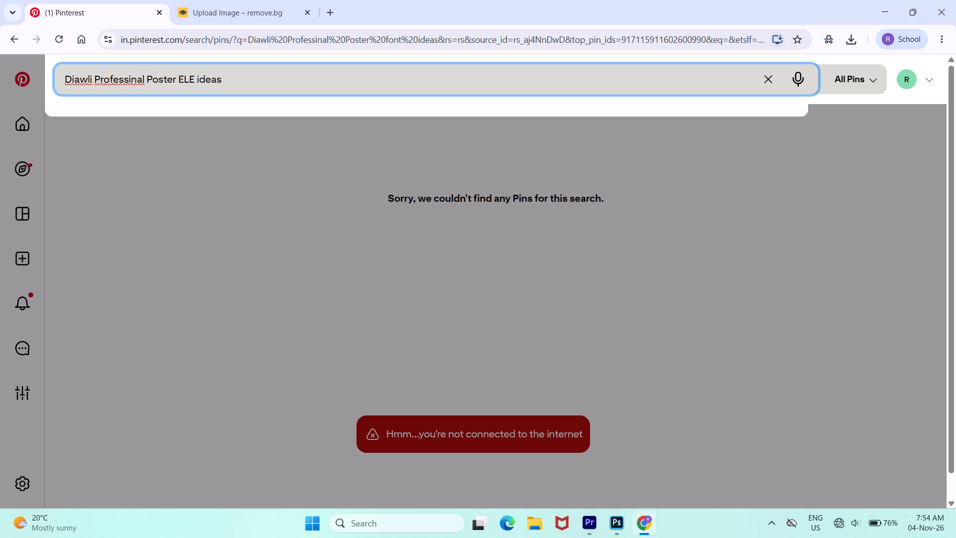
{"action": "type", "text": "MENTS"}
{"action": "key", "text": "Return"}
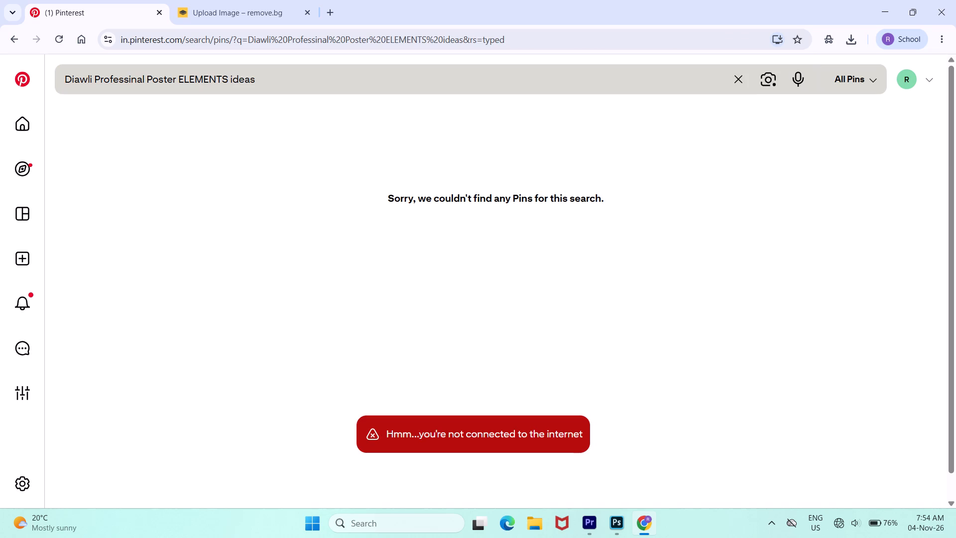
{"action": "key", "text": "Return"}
Connect the computer to the iQOO Z10 5G Wi-Fi network, keeping automatic connection enabled, and return to Pinterest.
{"action": "left_click", "coordinate": [839, 520]}
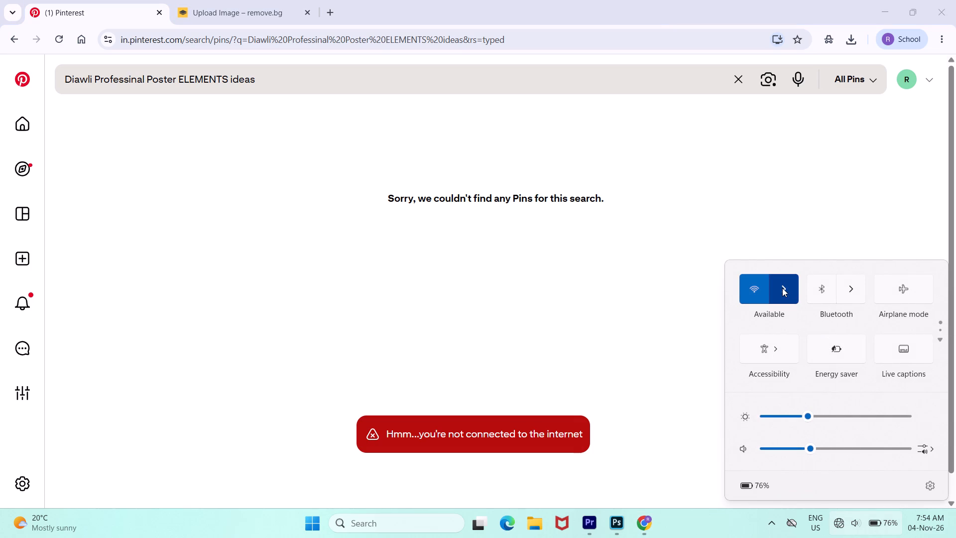
{"action": "left_click", "coordinate": [782, 288]}
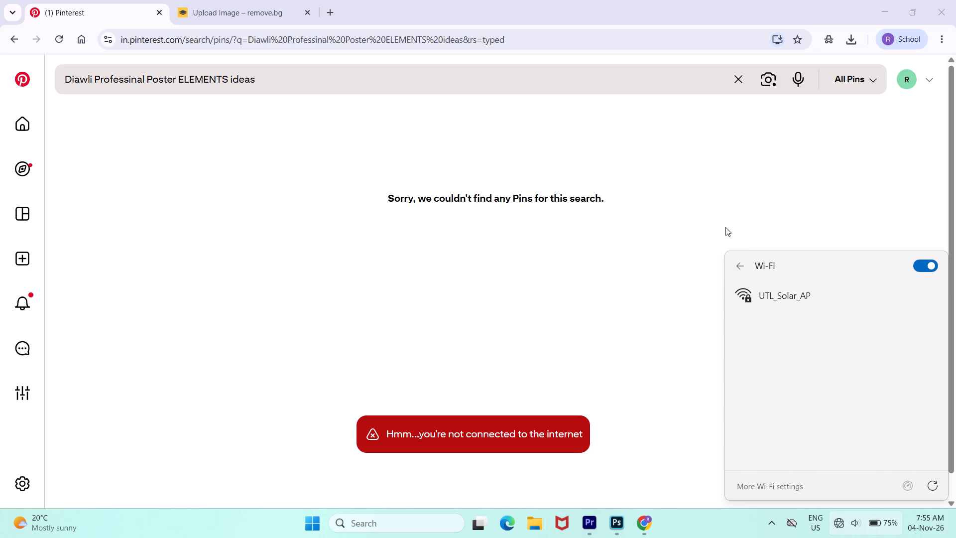
{"action": "left_click", "coordinate": [678, 173]}
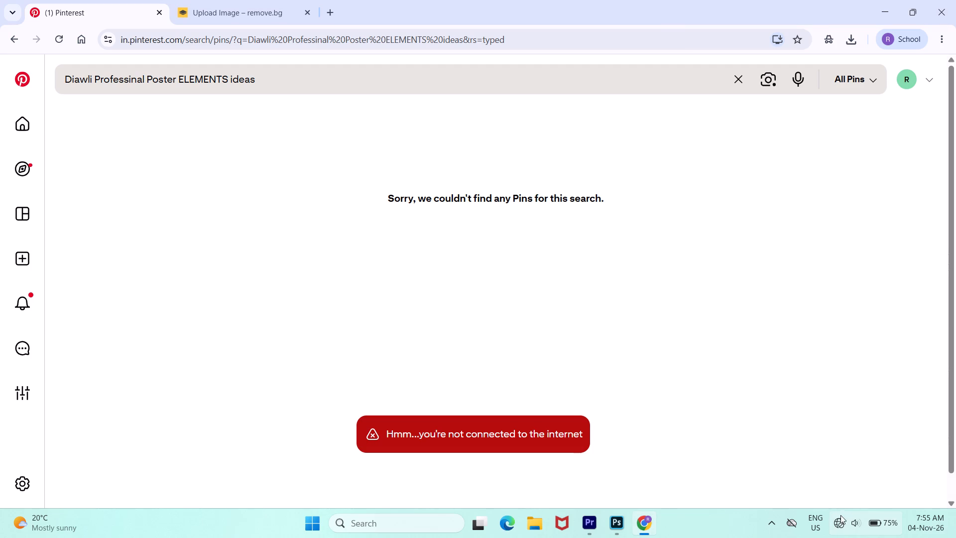
{"action": "left_click", "coordinate": [840, 518]}
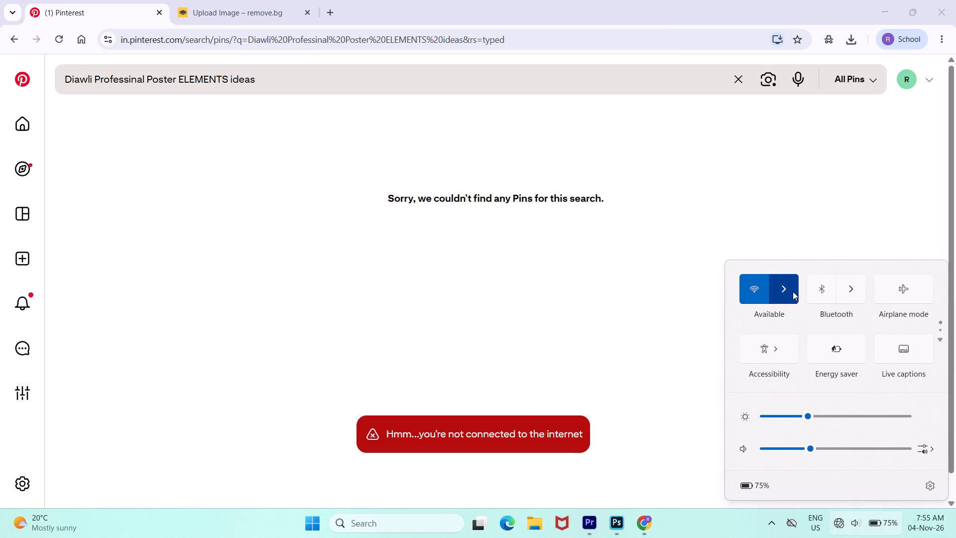
{"action": "left_click", "coordinate": [793, 291]}
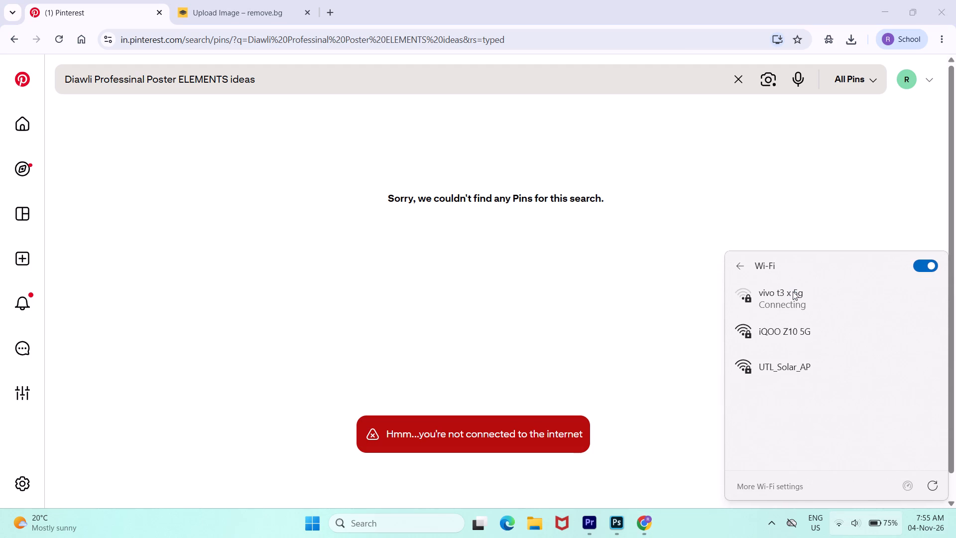
{"action": "left_click", "coordinate": [786, 328]}
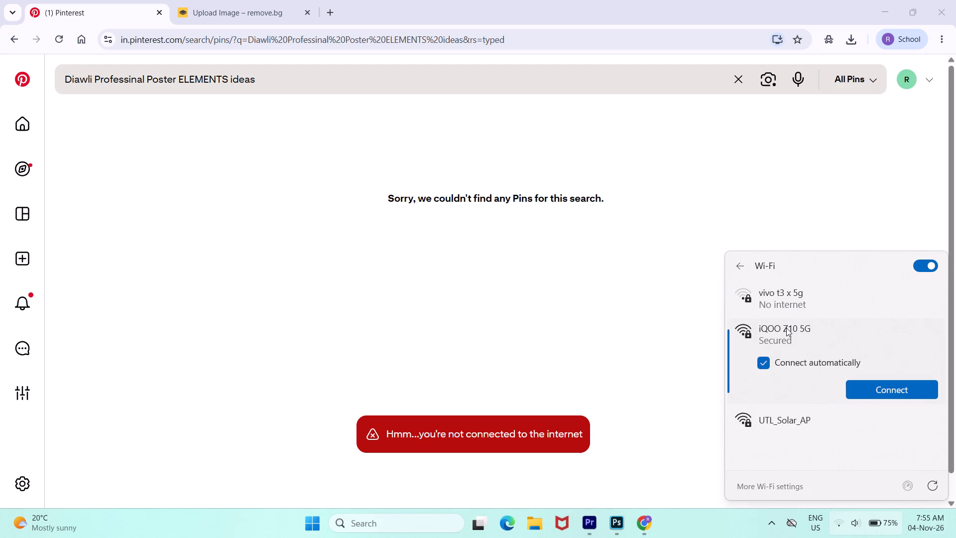
{"action": "left_click", "coordinate": [850, 386]}
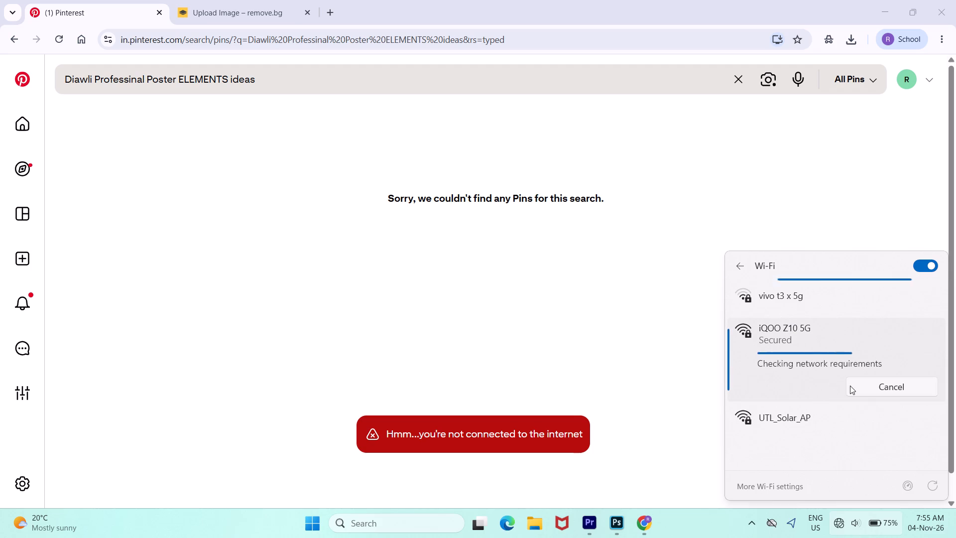
{"action": "left_click", "coordinate": [754, 242]}
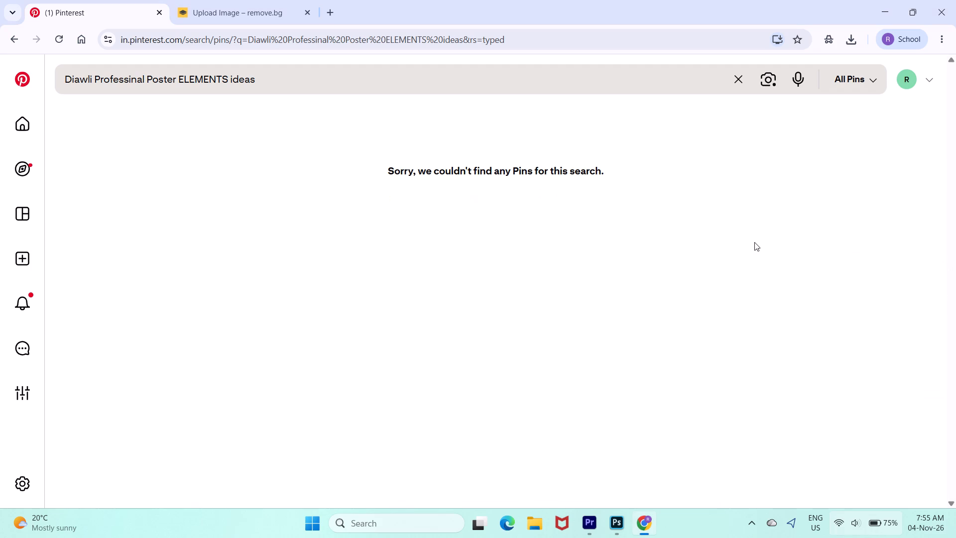
Reload the Pinterest search page and browse the pins for diya and other Diwali poster elements.
{"action": "right_click", "coordinate": [392, 257]}
{"action": "left_click", "coordinate": [411, 268]}
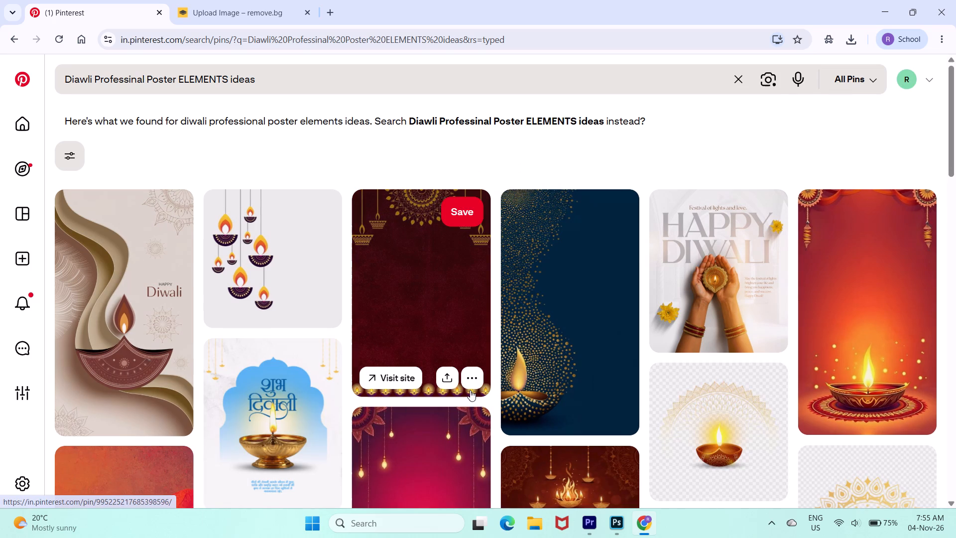
{"action": "scroll", "coordinate": [745, 410], "scroll_direction": "down", "scroll_amount": 1}
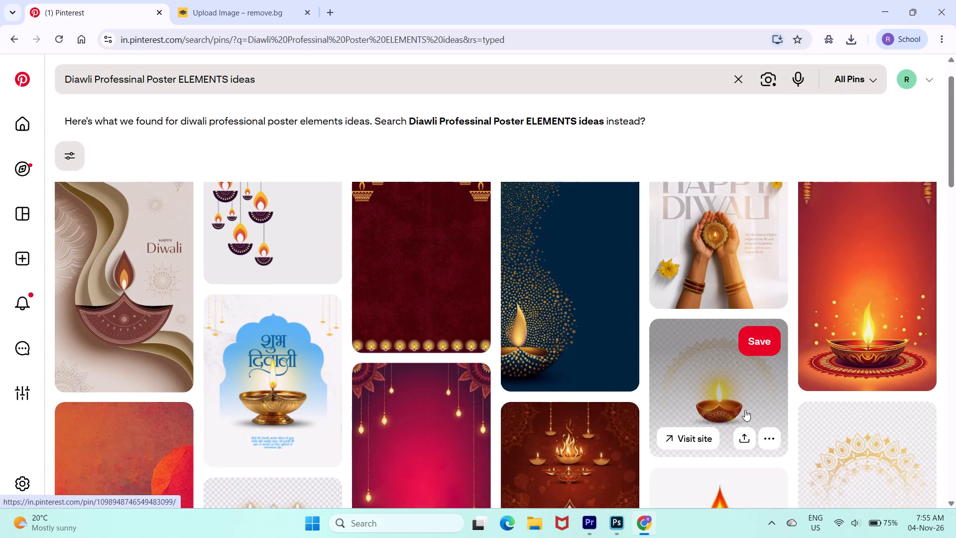
{"action": "scroll", "coordinate": [745, 410], "scroll_direction": "down", "scroll_amount": 3}
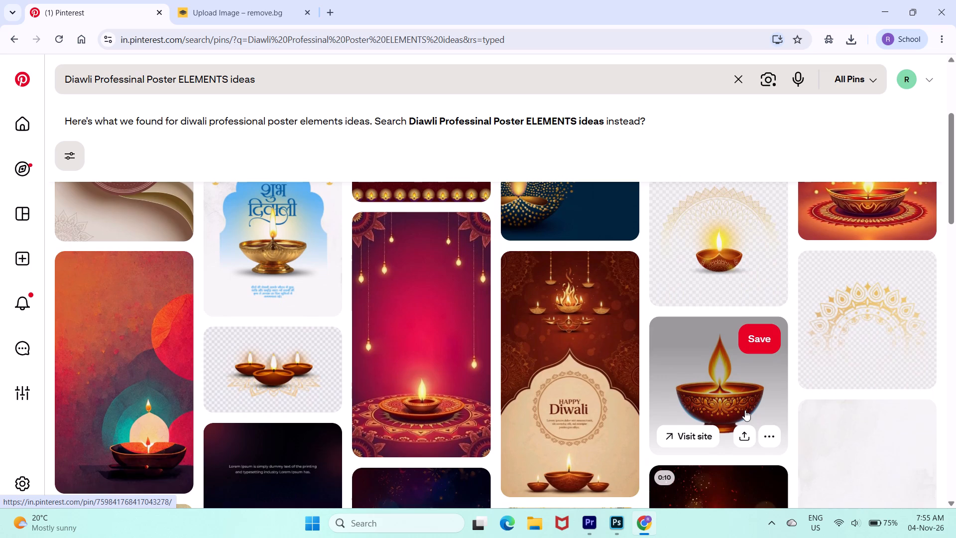
{"action": "scroll", "coordinate": [745, 410], "scroll_direction": "up", "scroll_amount": 1}
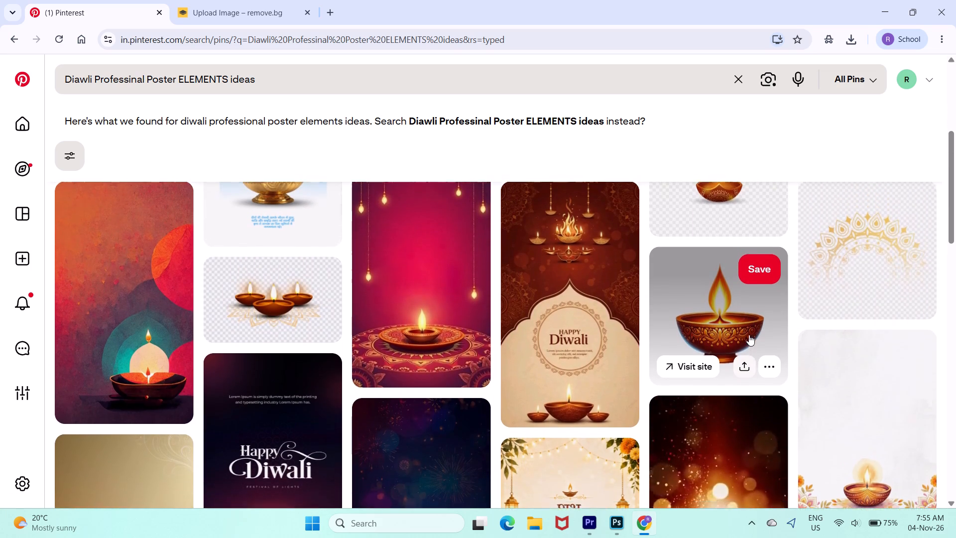
Download the pale golden half-mandala image from the Pinterest search results.
{"action": "left_click", "coordinate": [915, 316]}
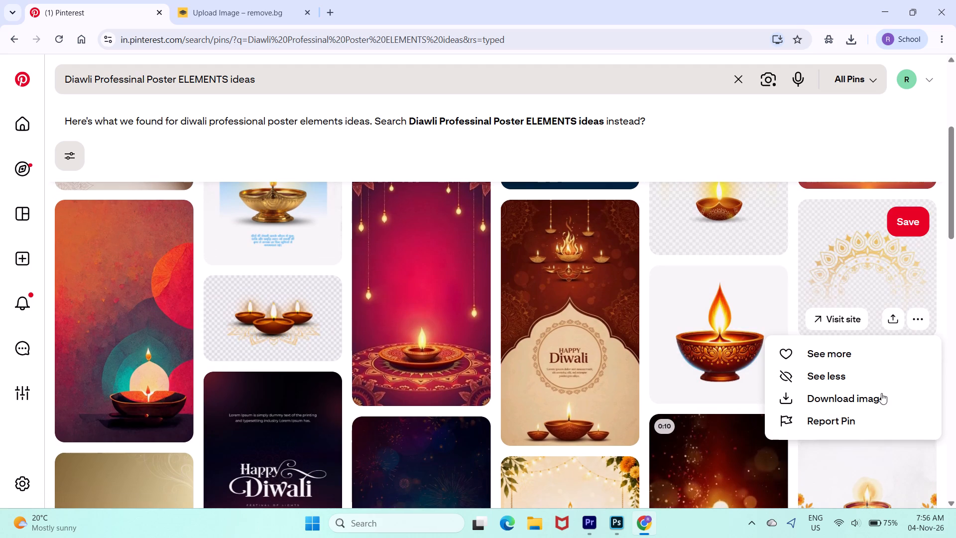
{"action": "left_click", "coordinate": [881, 393]}
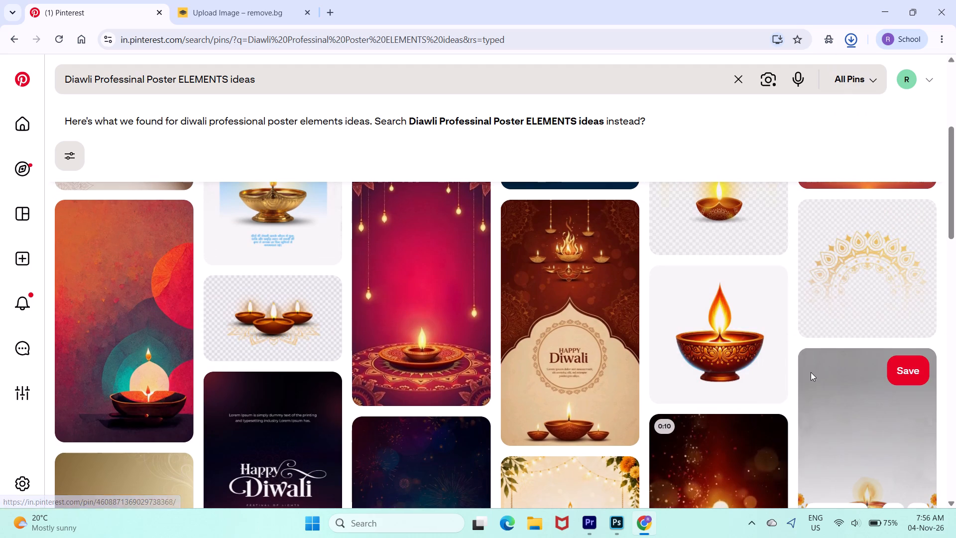
Find the ornate brown-and-gold lit diya further down the Pinterest results and open its pin.
{"action": "scroll", "coordinate": [811, 372], "scroll_direction": "down", "scroll_amount": 7}
{"action": "scroll", "coordinate": [811, 372], "scroll_direction": "up", "scroll_amount": 5}
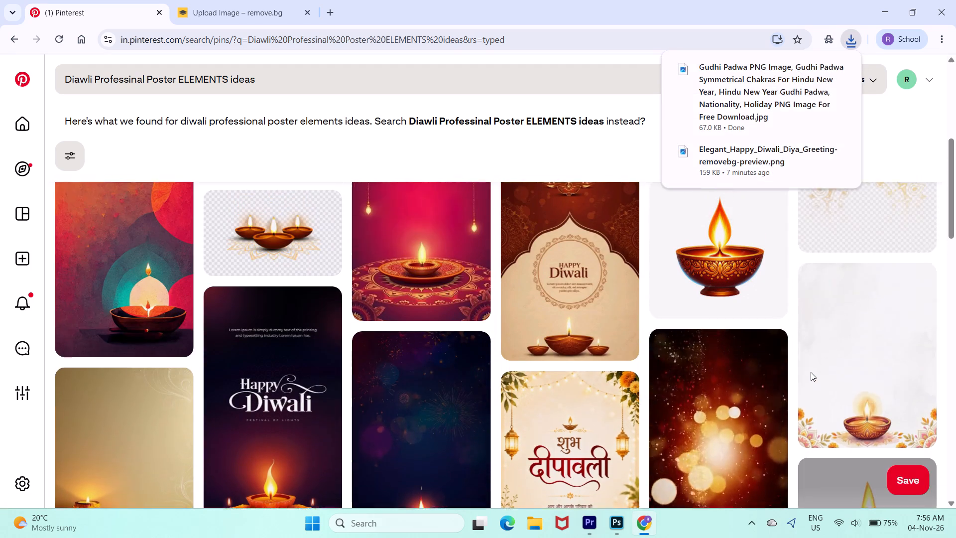
{"action": "scroll", "coordinate": [811, 372], "scroll_direction": "down", "scroll_amount": 7}
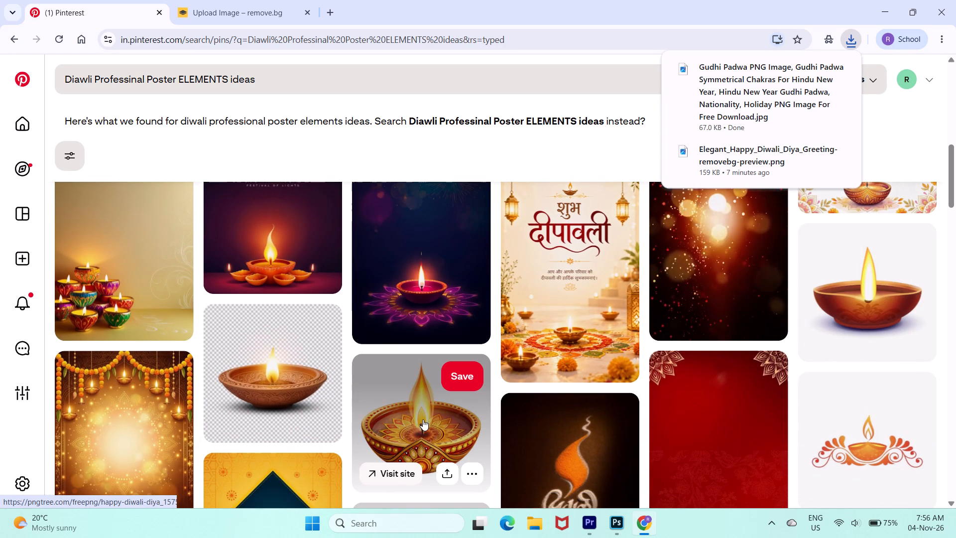
{"action": "left_click", "coordinate": [423, 419]}
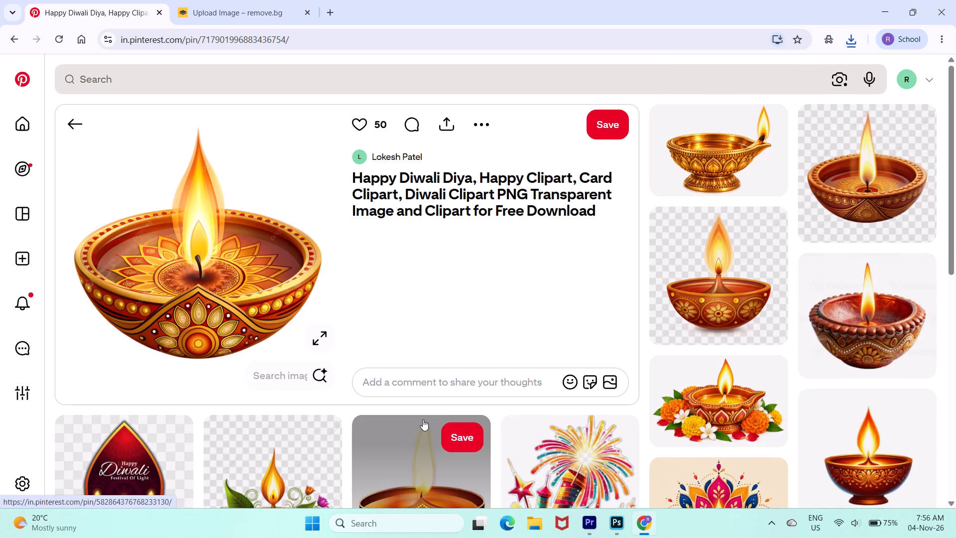
Browse the pins related to the ornate diya, preview the hanging-diya frame decoration pin and return.
{"action": "scroll", "coordinate": [423, 419], "scroll_direction": "down", "scroll_amount": 2}
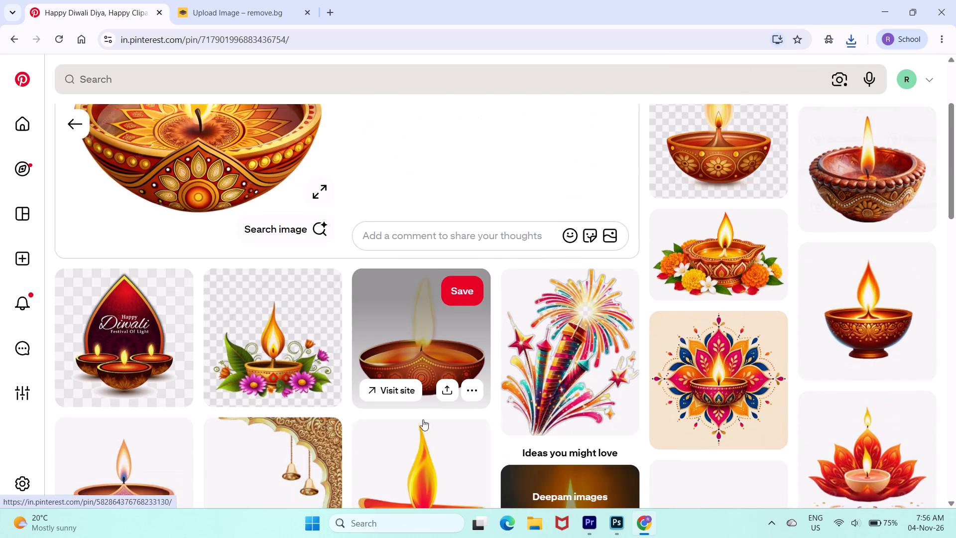
{"action": "scroll", "coordinate": [423, 419], "scroll_direction": "down", "scroll_amount": 2}
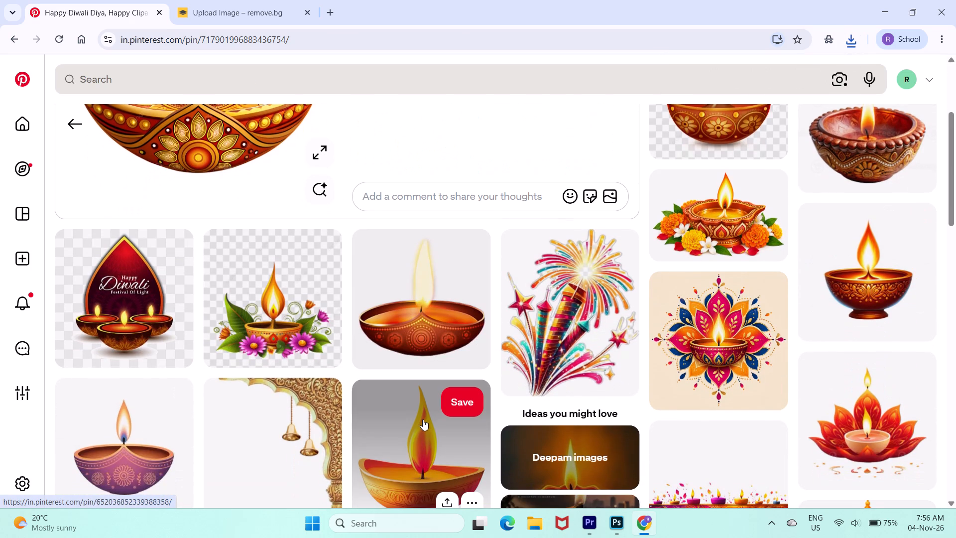
{"action": "scroll", "coordinate": [423, 419], "scroll_direction": "down", "scroll_amount": 2}
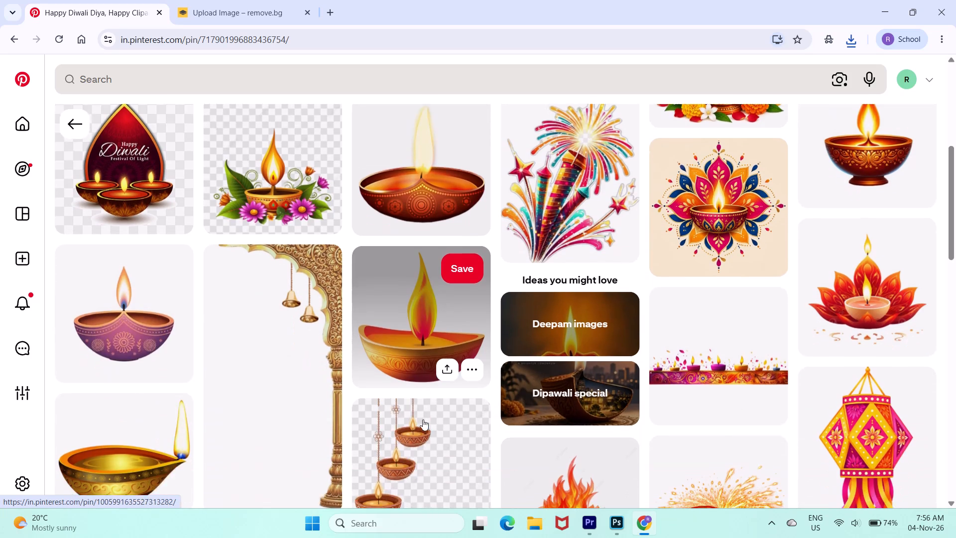
{"action": "scroll", "coordinate": [423, 419], "scroll_direction": "down", "scroll_amount": 2}
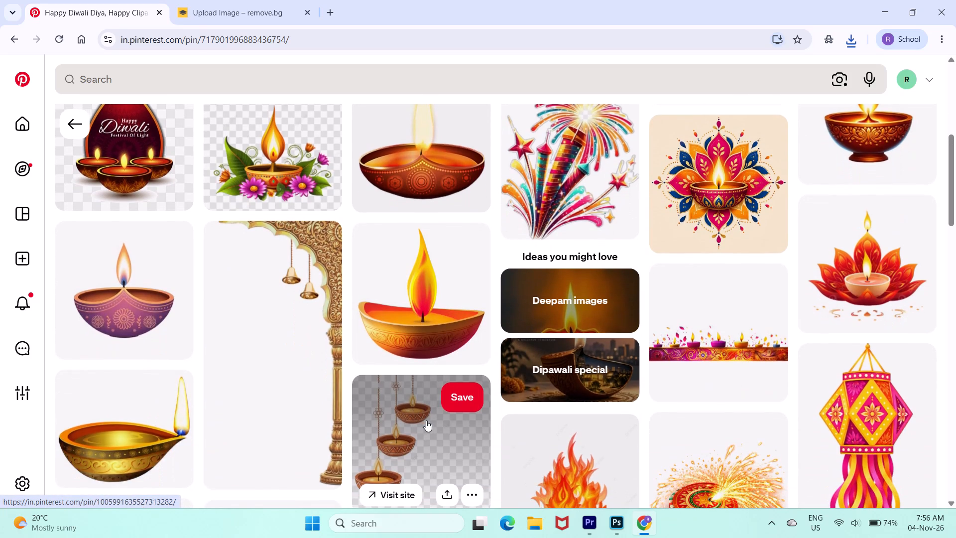
{"action": "left_click", "coordinate": [426, 420]}
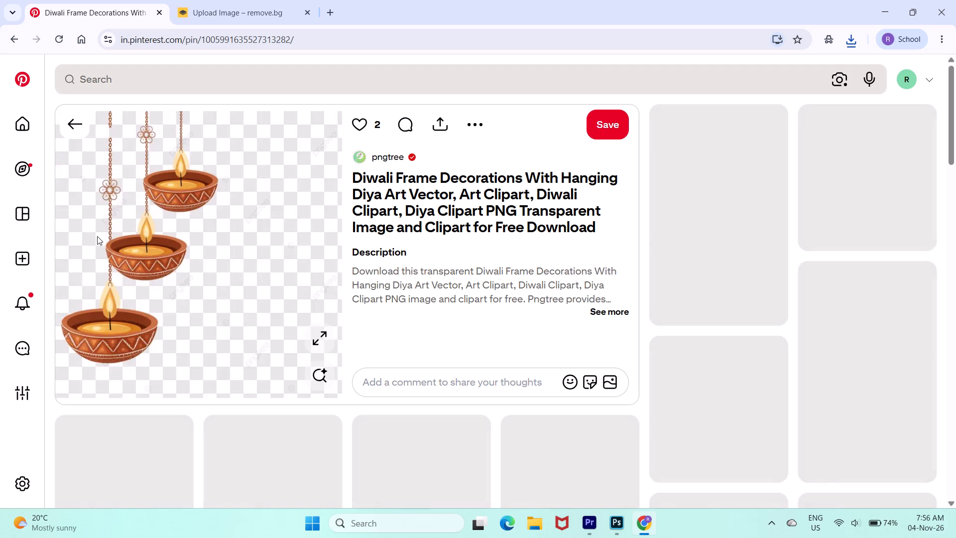
{"action": "left_click", "coordinate": [79, 124]}
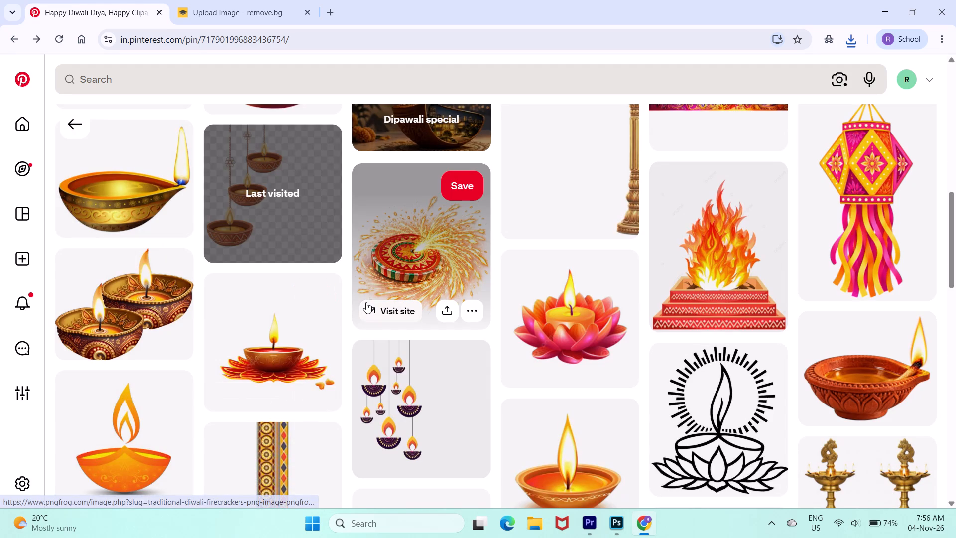
Send the ornate diya picture from its Pinterest pin to the open remove.bg page for background removal.
{"action": "scroll", "coordinate": [442, 353], "scroll_direction": "up", "scroll_amount": 6}
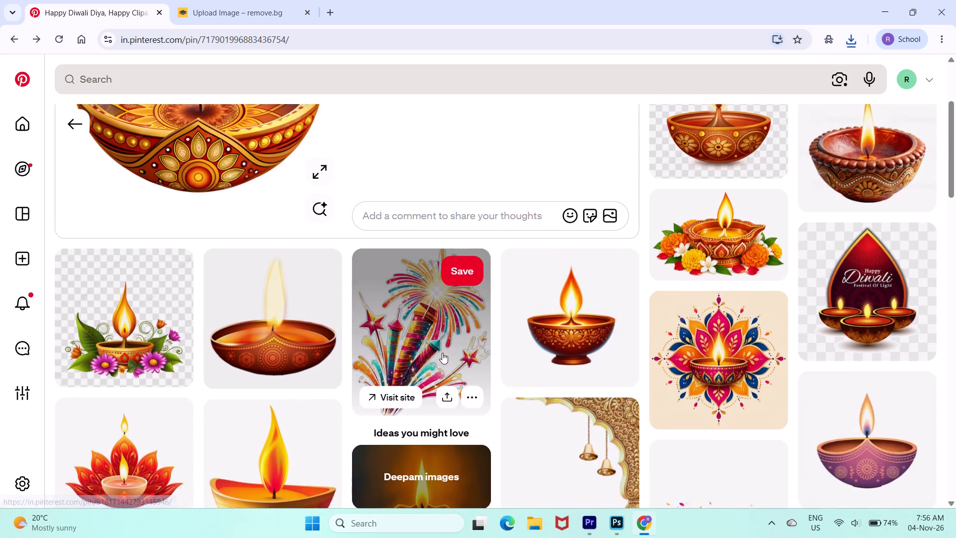
{"action": "scroll", "coordinate": [442, 353], "scroll_direction": "up", "scroll_amount": 4}
{"action": "left_click", "coordinate": [481, 121]}
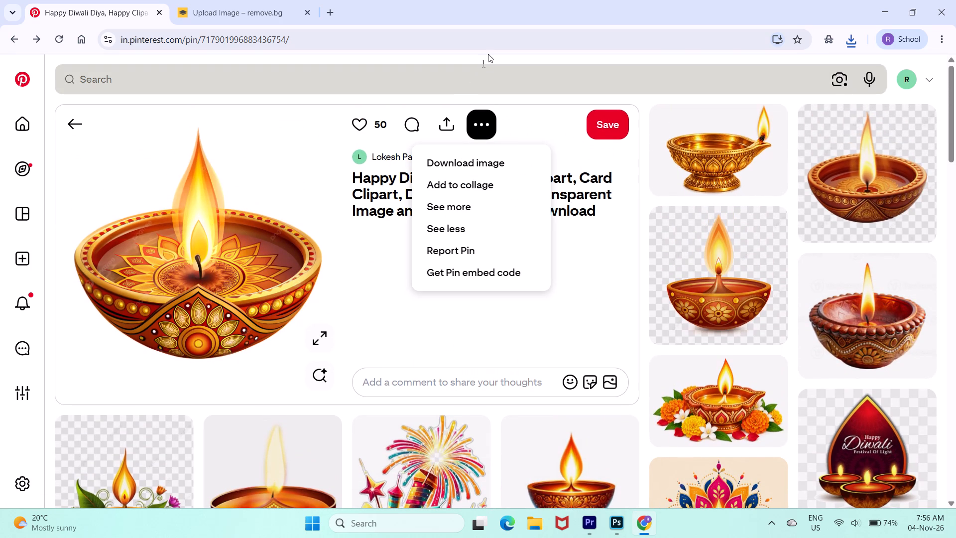
{"action": "left_click_drag", "start_coordinate": [239, 191], "coordinate": [257, 38]}
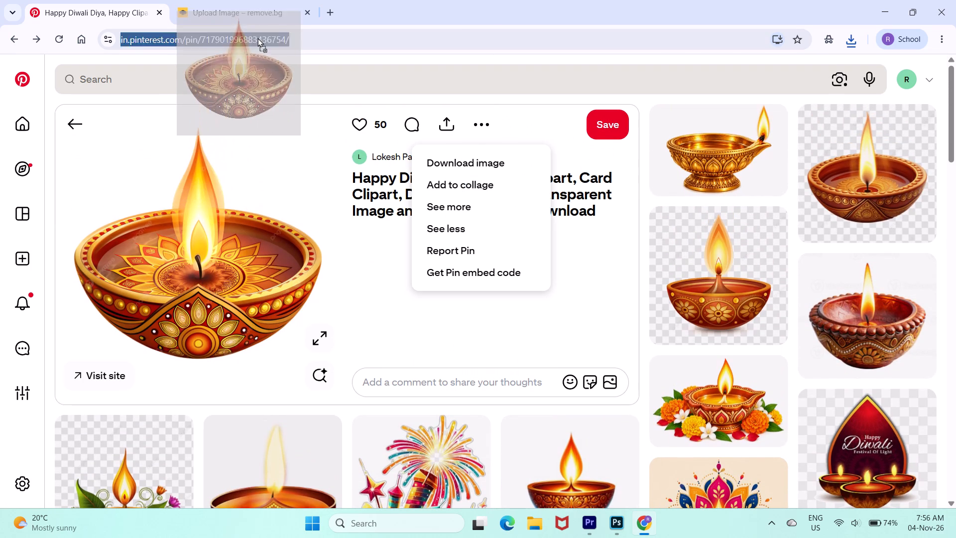
{"action": "left_click_drag", "start_coordinate": [257, 38], "coordinate": [439, 315]}
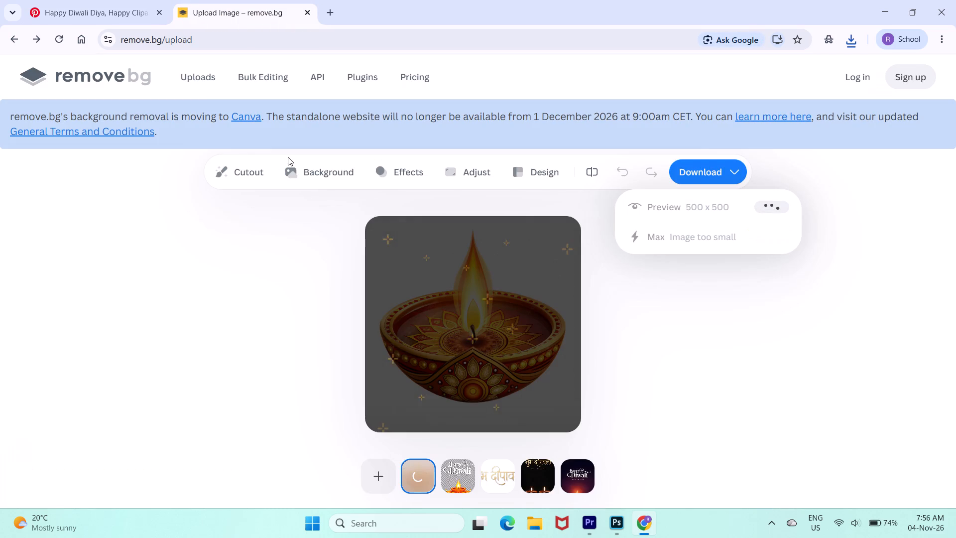
Return to Pinterest and look through the pins related to the ornate diya for further decorative poster elements.
{"action": "left_click", "coordinate": [132, 7]}
{"action": "scroll", "coordinate": [476, 349], "scroll_direction": "down", "scroll_amount": 2}
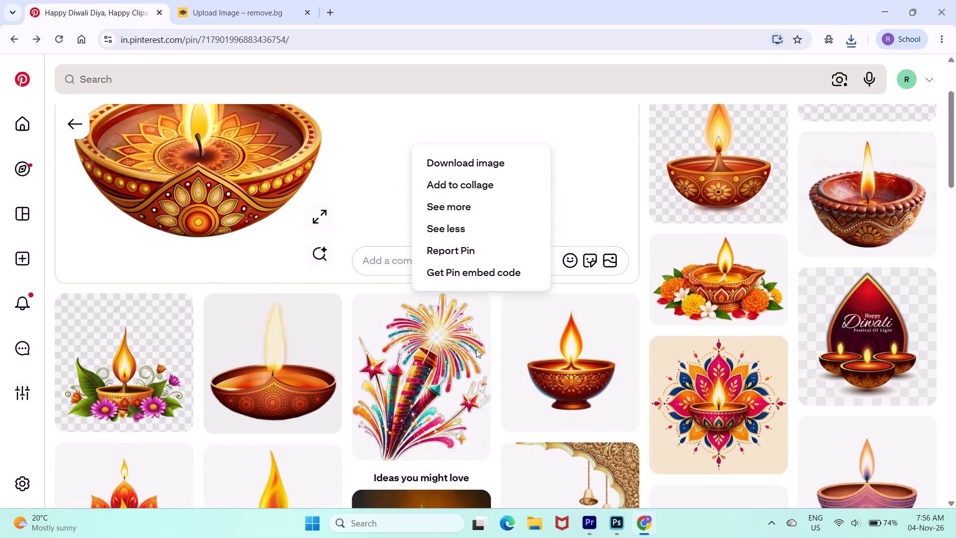
{"action": "scroll", "coordinate": [476, 349], "scroll_direction": "down", "scroll_amount": 9}
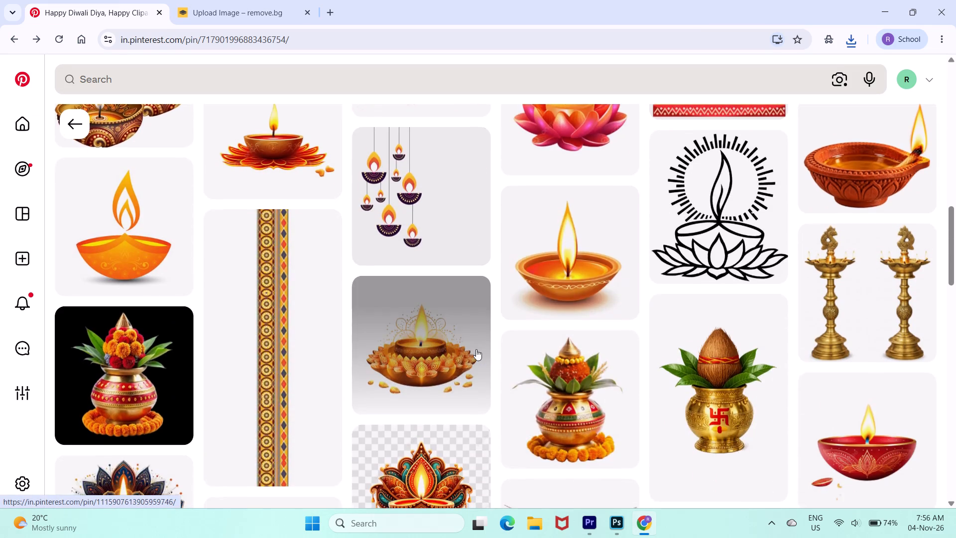
{"action": "scroll", "coordinate": [476, 349], "scroll_direction": "down", "scroll_amount": 3}
{"action": "scroll", "coordinate": [476, 349], "scroll_direction": "up", "scroll_amount": 3}
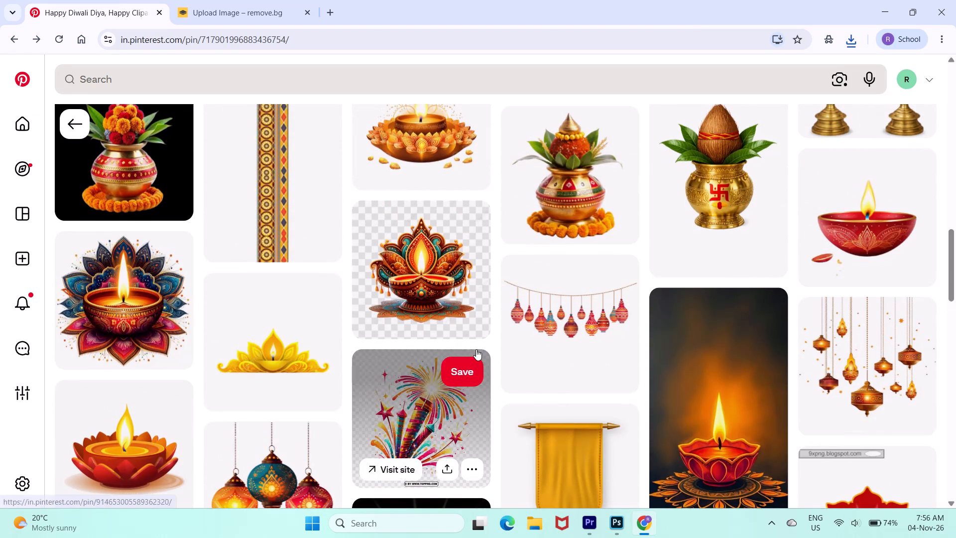
{"action": "scroll", "coordinate": [476, 349], "scroll_direction": "down", "scroll_amount": 3}
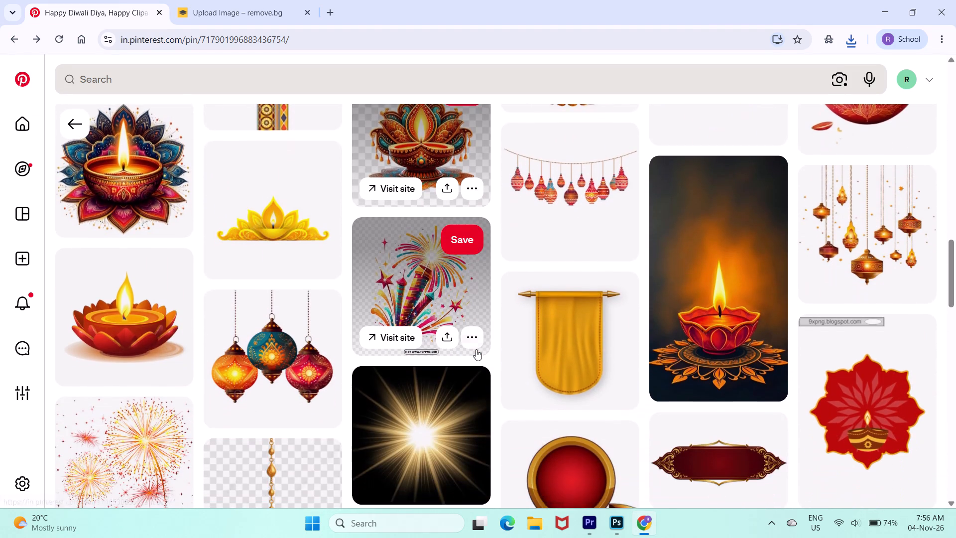
{"action": "scroll", "coordinate": [476, 349], "scroll_direction": "down", "scroll_amount": 2}
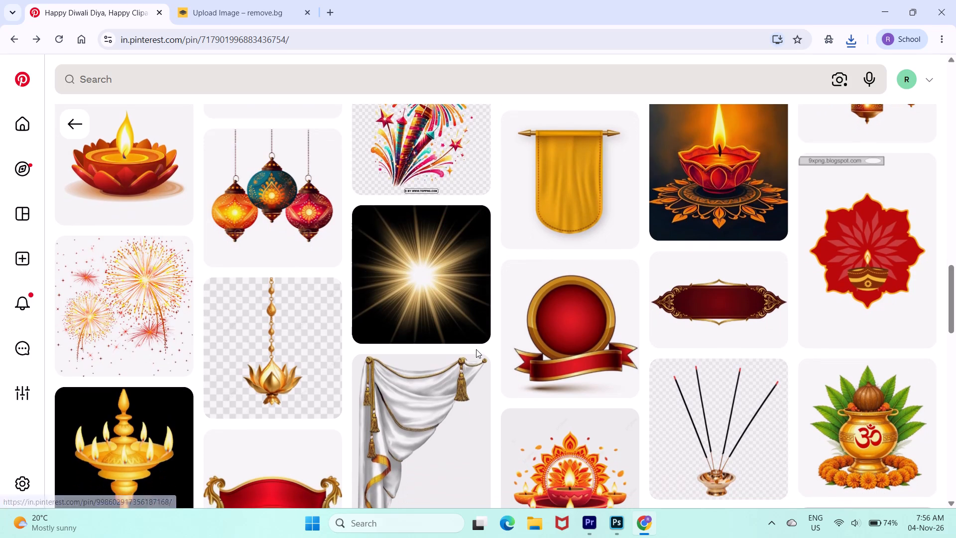
{"action": "scroll", "coordinate": [476, 349], "scroll_direction": "down", "scroll_amount": 5}
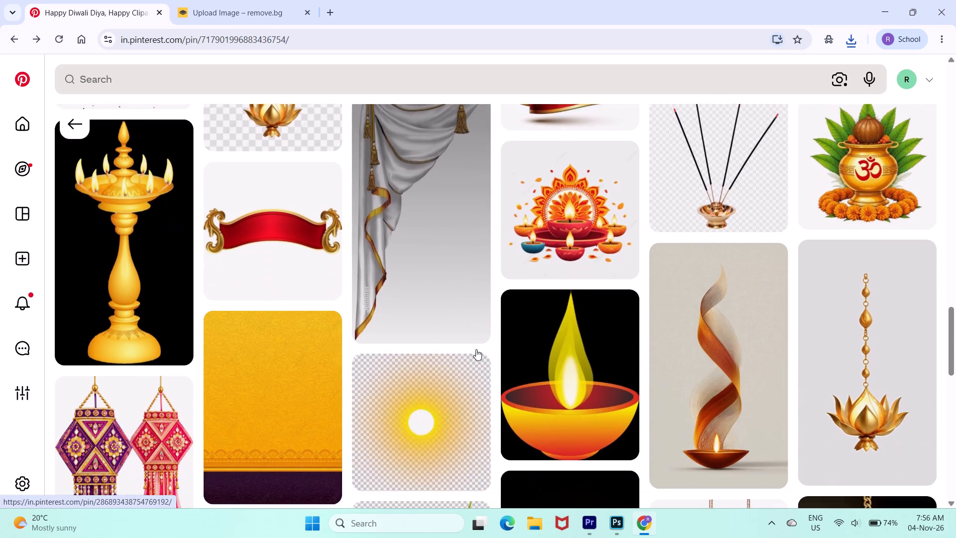
{"action": "scroll", "coordinate": [476, 349], "scroll_direction": "down", "scroll_amount": 7}
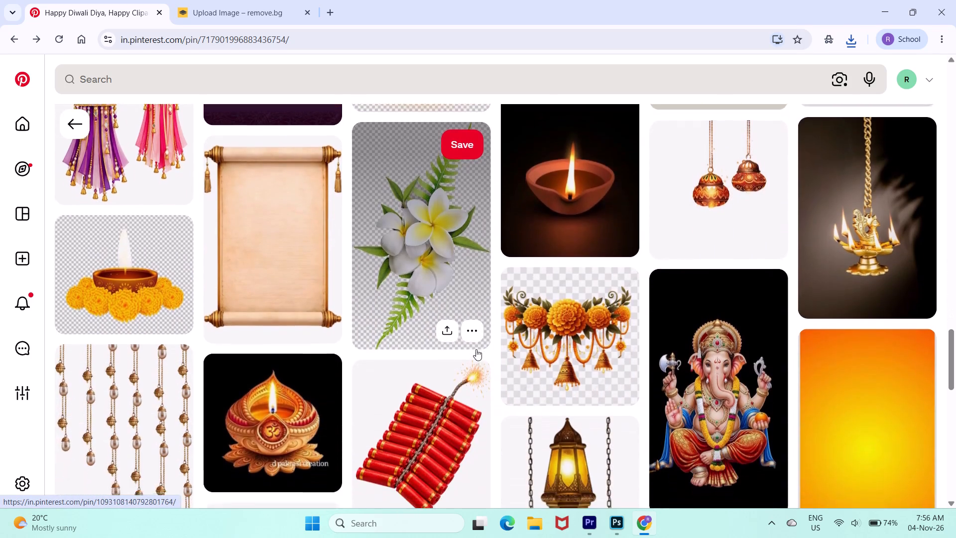
{"action": "scroll", "coordinate": [476, 349], "scroll_direction": "down", "scroll_amount": 6}
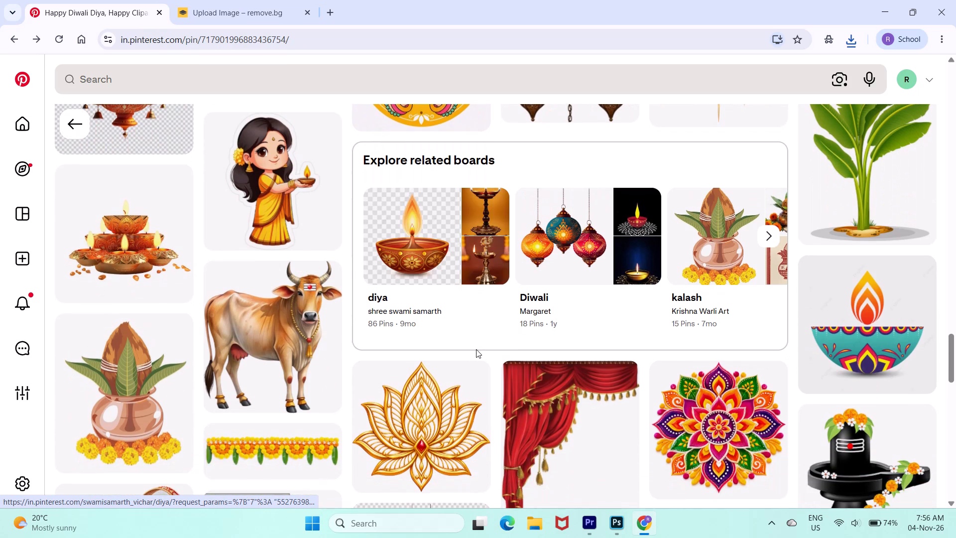
On remove.bg, download the free 500 x 500 preview of the ornate diya cutout.
{"action": "left_click", "coordinate": [264, 3]}
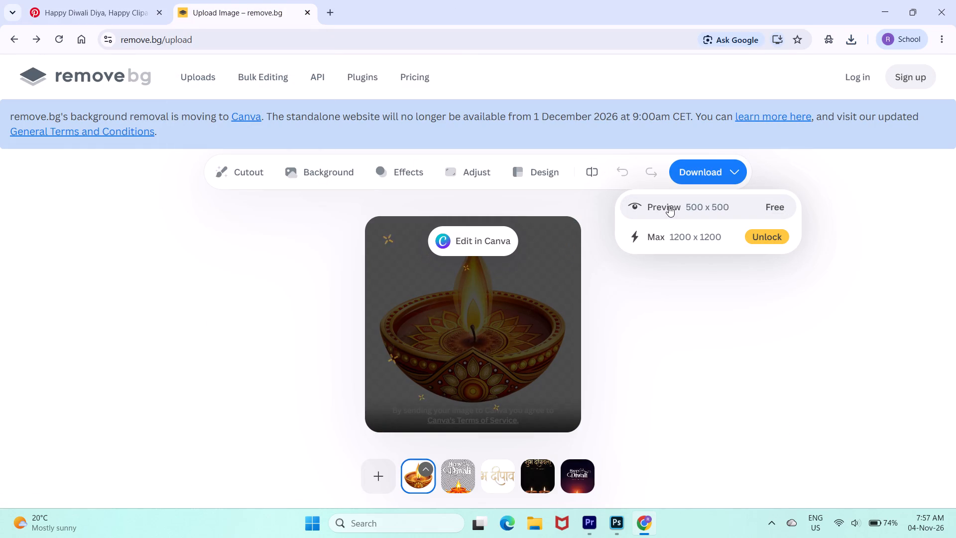
{"action": "left_click", "coordinate": [705, 317]}
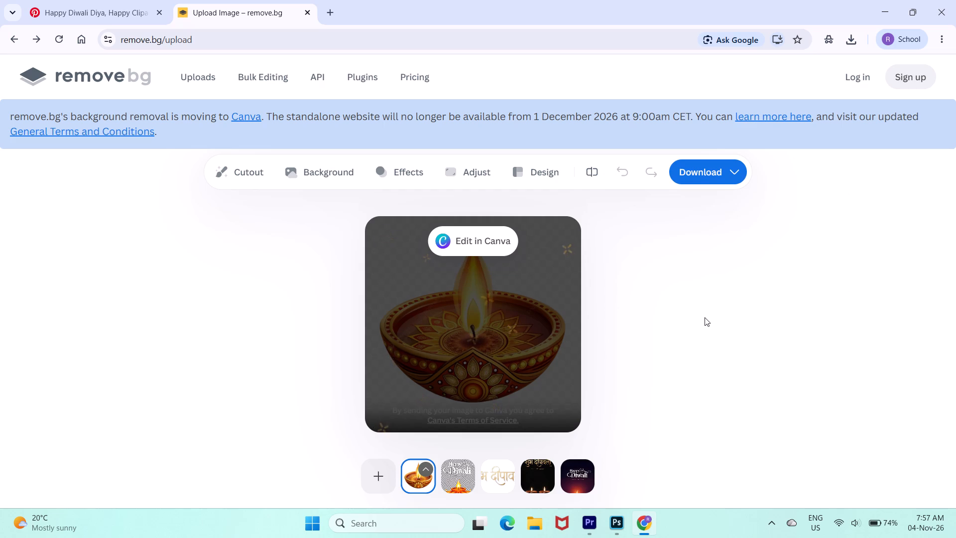
{"action": "left_click", "coordinate": [705, 317]}
{"action": "left_click", "coordinate": [728, 175]}
{"action": "left_click", "coordinate": [715, 202]}
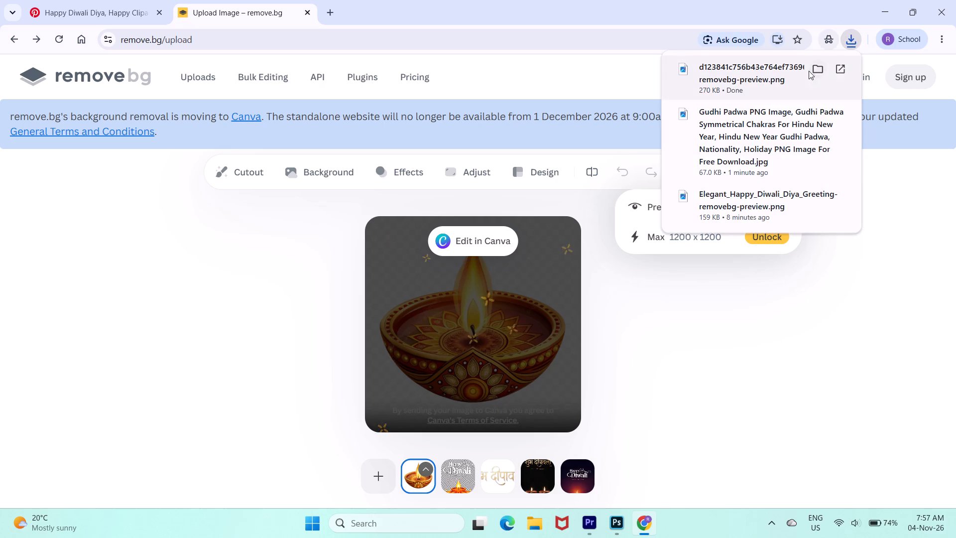
Place the downloaded diya cutout into the DIWALI POST (2) document in Photoshop, scaled down proportionally to about 3.55%.
{"action": "left_click_drag", "start_coordinate": [748, 73], "coordinate": [551, 336]}
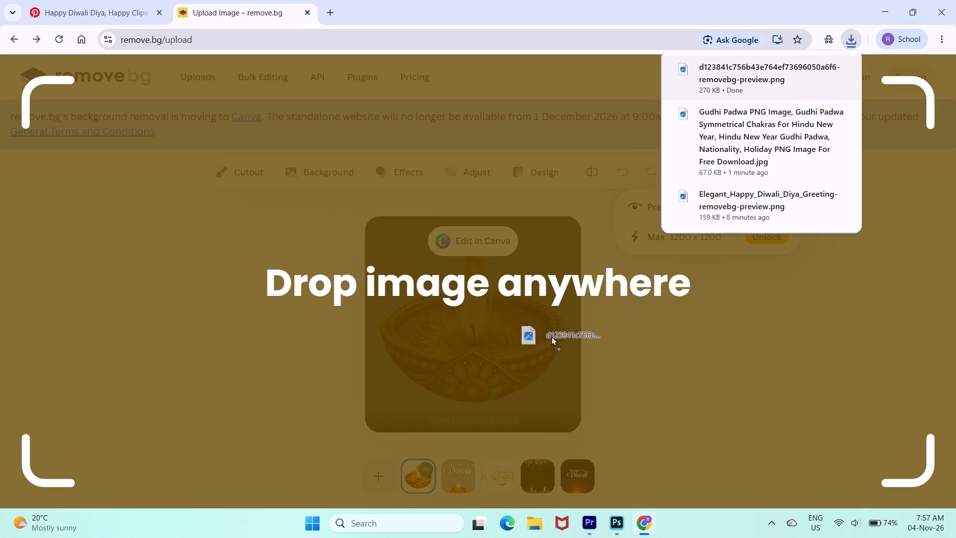
{"action": "left_click_drag", "start_coordinate": [551, 336], "coordinate": [611, 537]}
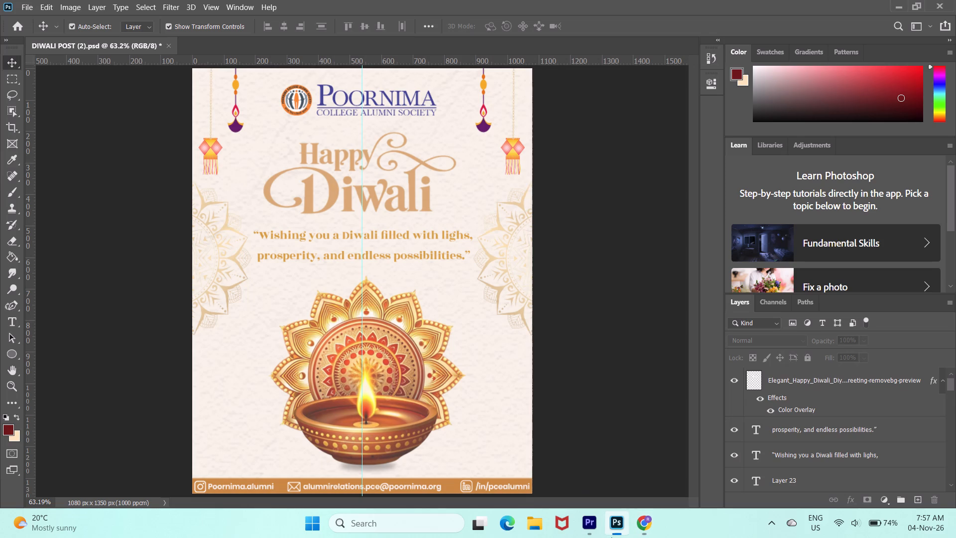
{"action": "left_click_drag", "start_coordinate": [611, 537], "coordinate": [463, 355]}
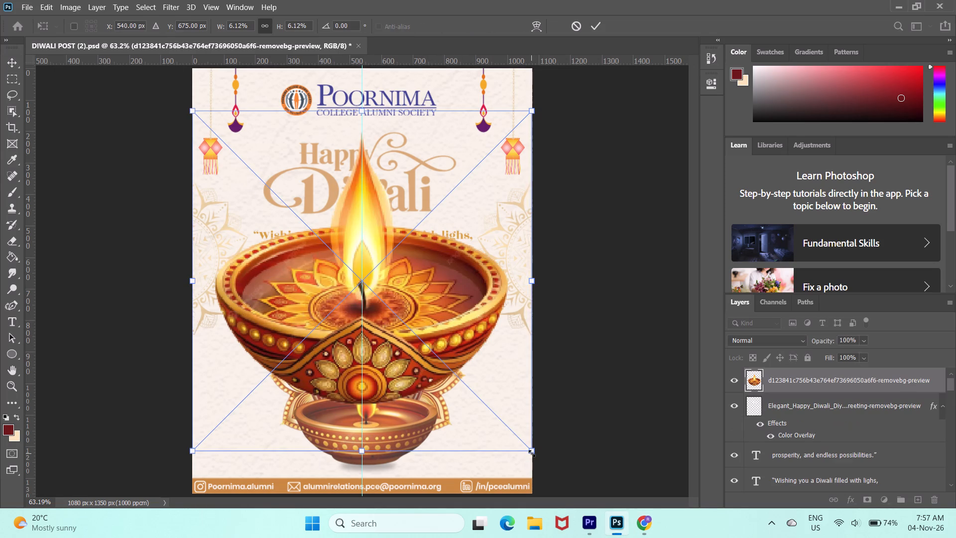
{"action": "left_click_drag", "start_coordinate": [533, 449], "coordinate": [397, 305]}
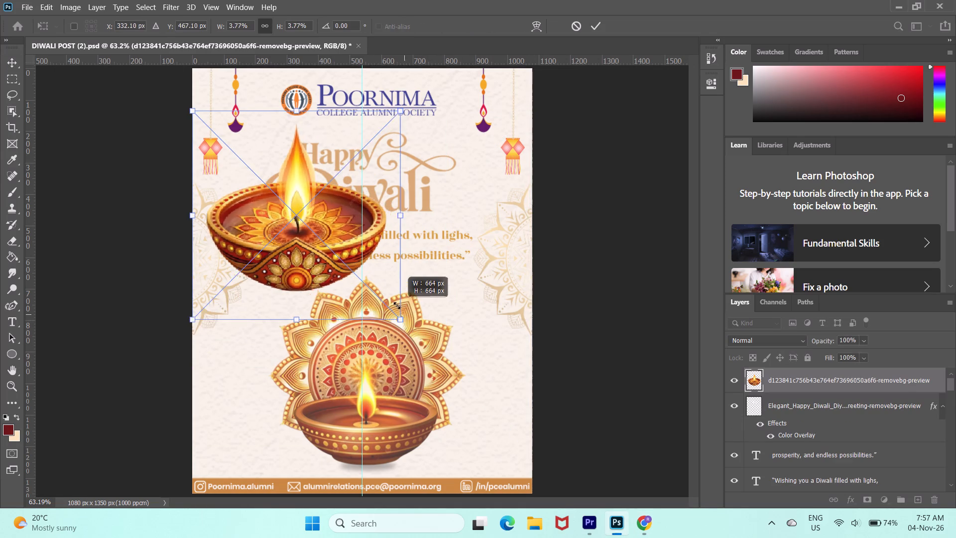
{"action": "left_click_drag", "start_coordinate": [397, 305], "coordinate": [393, 303]}
{"action": "key", "text": "Return"}
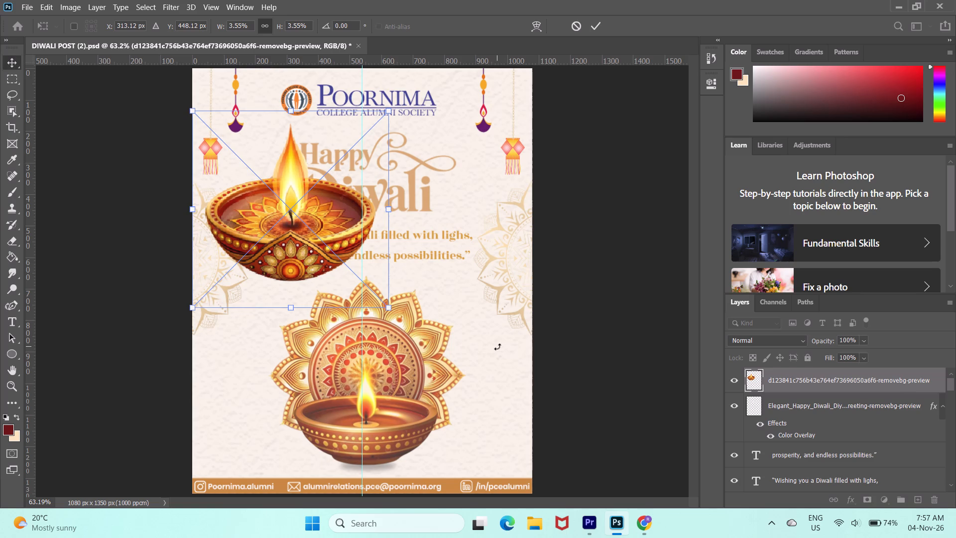
{"action": "left_click", "coordinate": [497, 347]}
Delete the old diya-with-mandala image from the lower centre of the poster.
{"action": "left_click", "coordinate": [418, 363]}
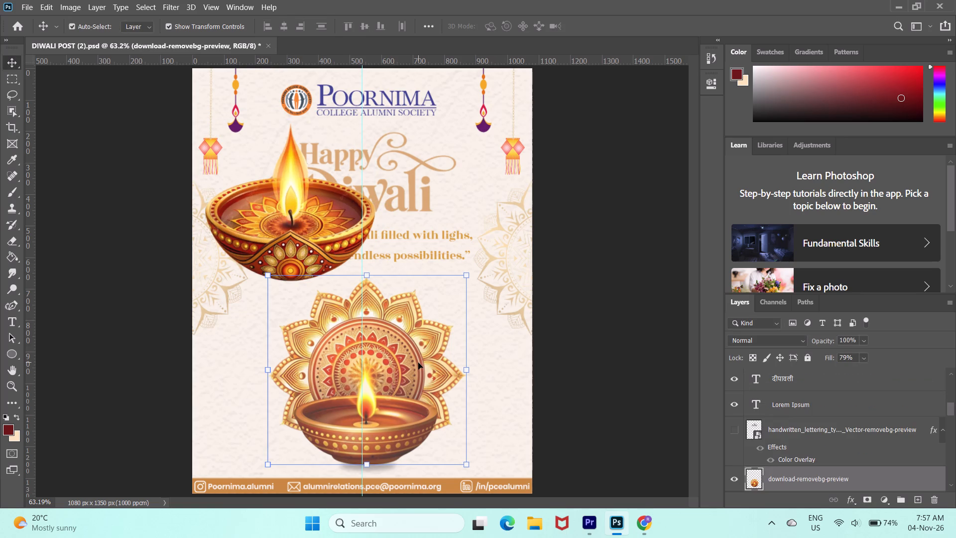
{"action": "key", "text": "Delete"}
{"action": "left_click", "coordinate": [418, 363]}
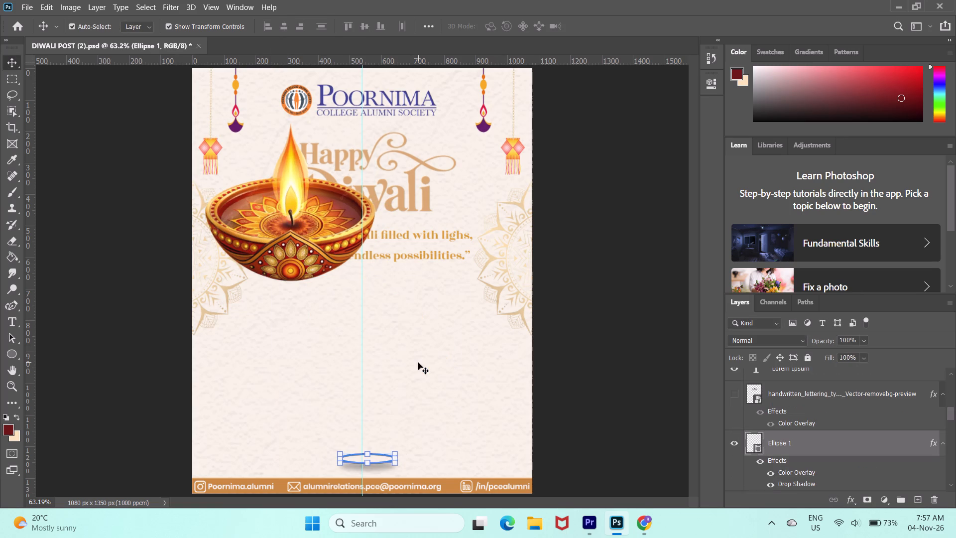
Move the new ornate diya to the poster's lower centre, above the shadow, and centre it horizontally on the vertical guide.
{"action": "left_click", "coordinate": [306, 227]}
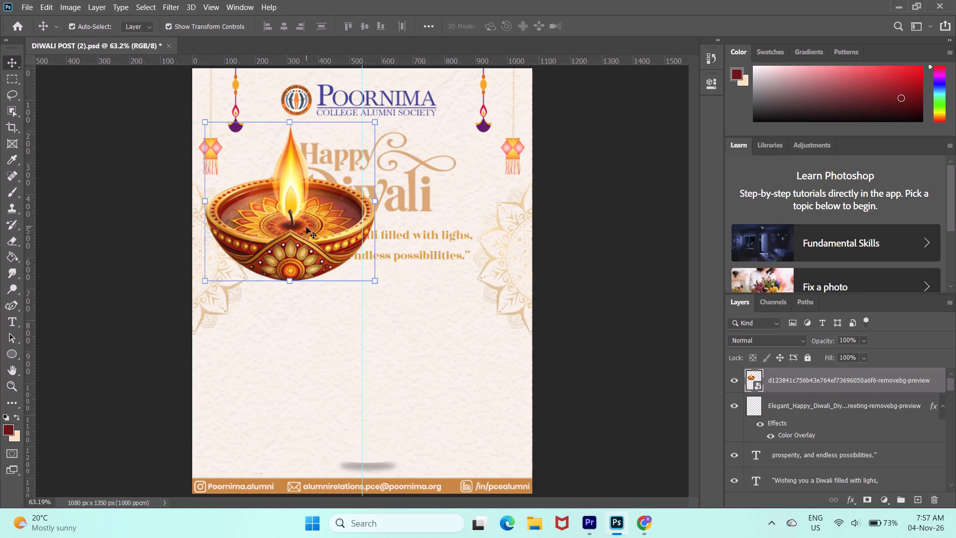
{"action": "left_click_drag", "start_coordinate": [306, 227], "coordinate": [368, 355]}
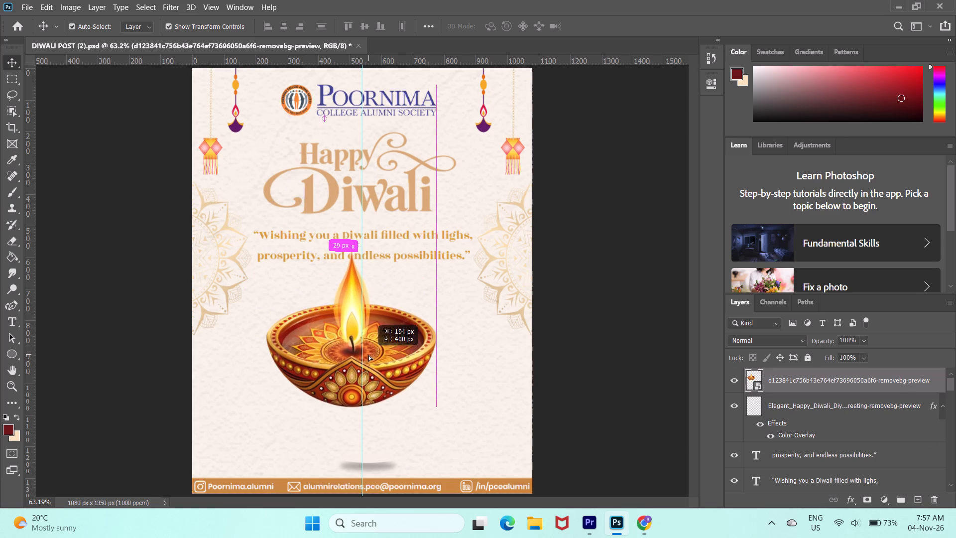
{"action": "left_click_drag", "start_coordinate": [368, 355], "coordinate": [374, 396]}
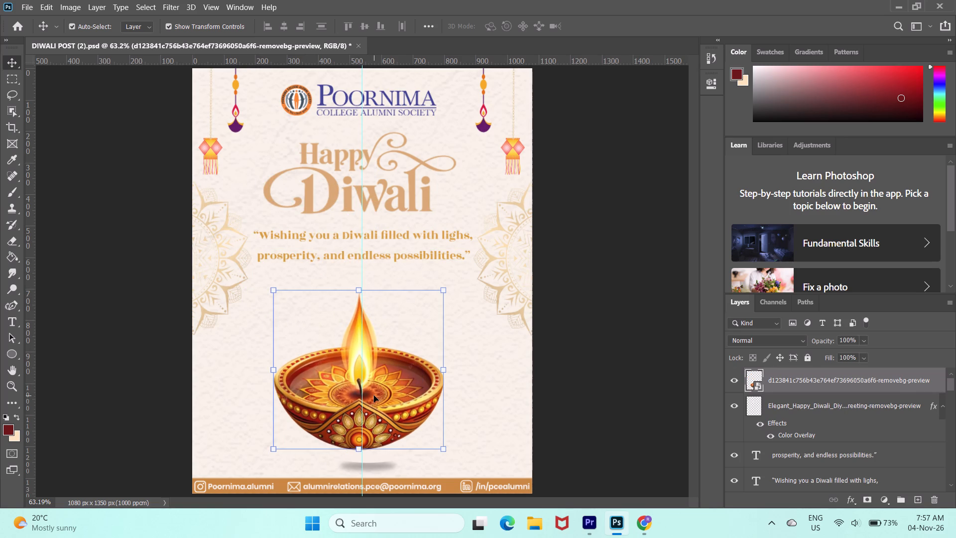
{"action": "key", "text": "Right"}
{"action": "key", "text": "Right"}
{"action": "key", "text": "Right"}
{"action": "key", "text": "Right"}
{"action": "key", "text": "Right"}
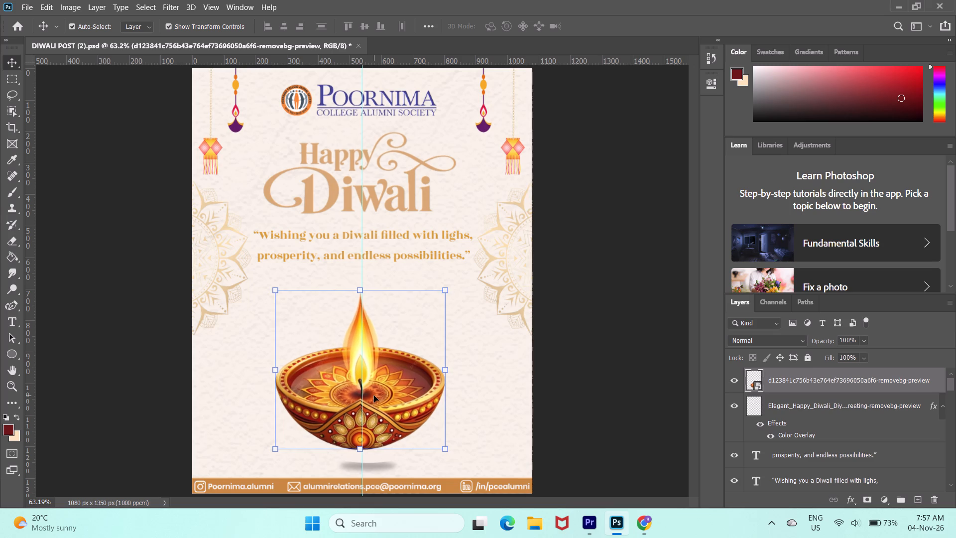
{"action": "key", "text": "Right"}
{"action": "key", "text": "Right"}
{"action": "key", "text": "Right"}
{"action": "key", "text": "Right"}
{"action": "key", "text": "Right"}
{"action": "key", "text": "Right"}
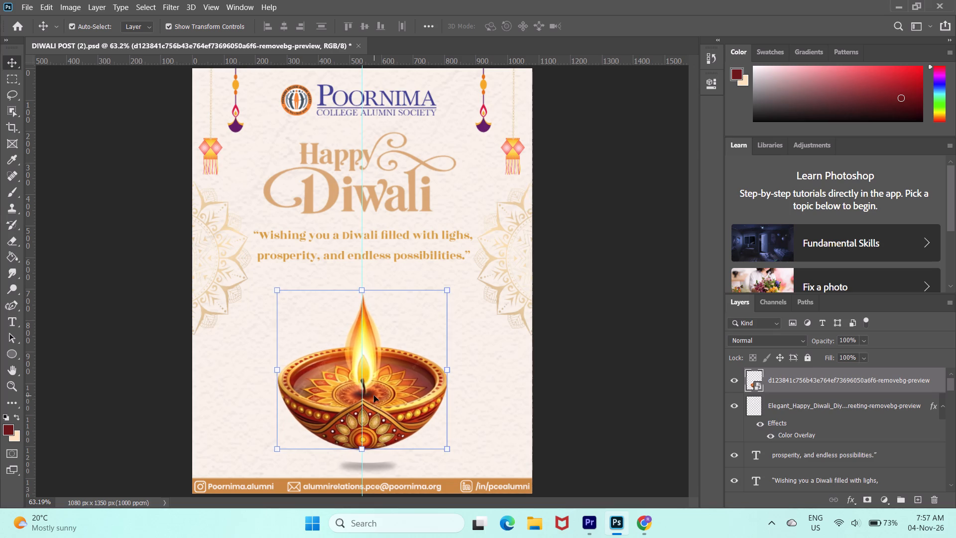
Lower the ornate diya by about 42 px so its base rests on the shadow, and deselect it.
{"action": "key", "text": "shift+Down"}
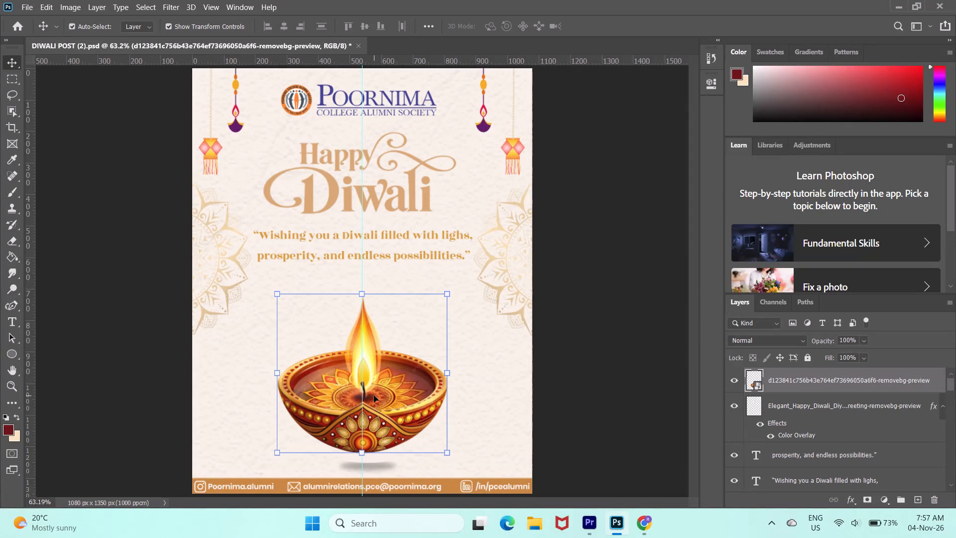
{"action": "key", "text": "shift+Down"}
{"action": "key", "text": "shift+Down"}
{"action": "key", "text": "shift+Down"}
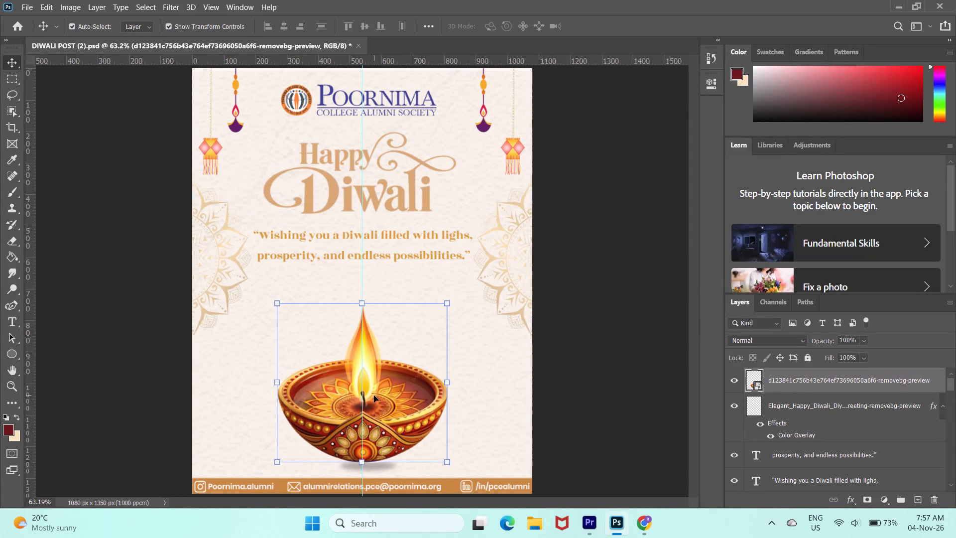
{"action": "key", "text": "Down"}
{"action": "key", "text": "Down"}
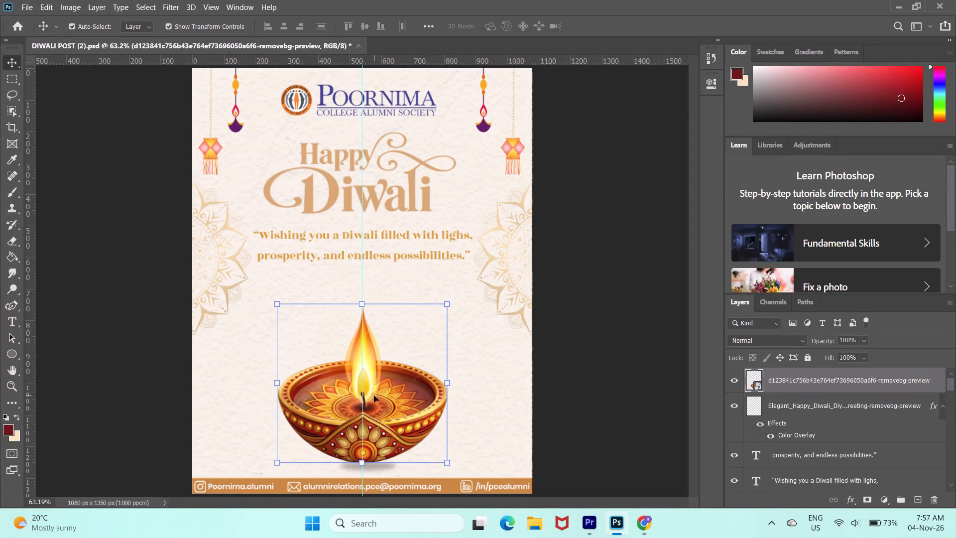
{"action": "left_click", "coordinate": [569, 415]}
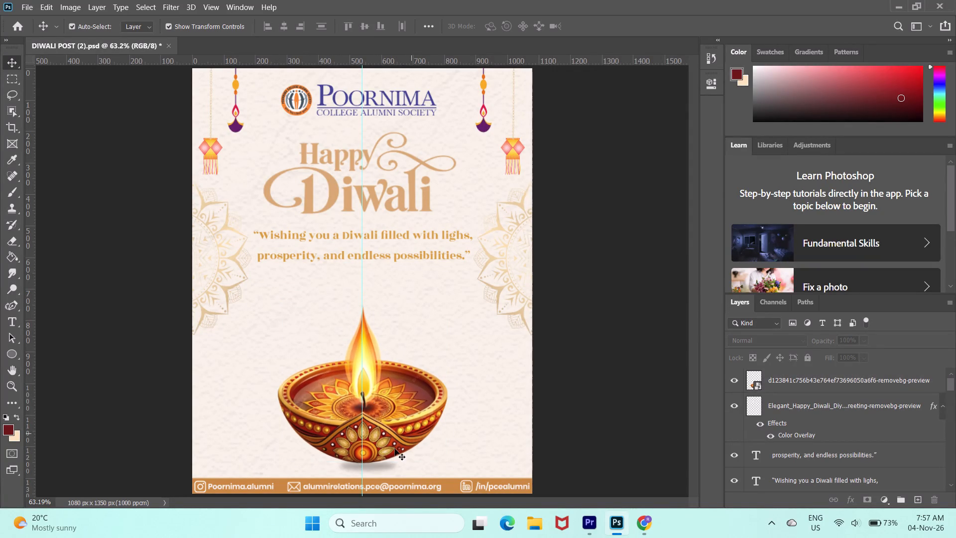
Shift the Ellipse 1 shadow layer under the diya about 17 px left and 2 px up, centring it on the vertical guide.
{"action": "left_click", "coordinate": [381, 469]}
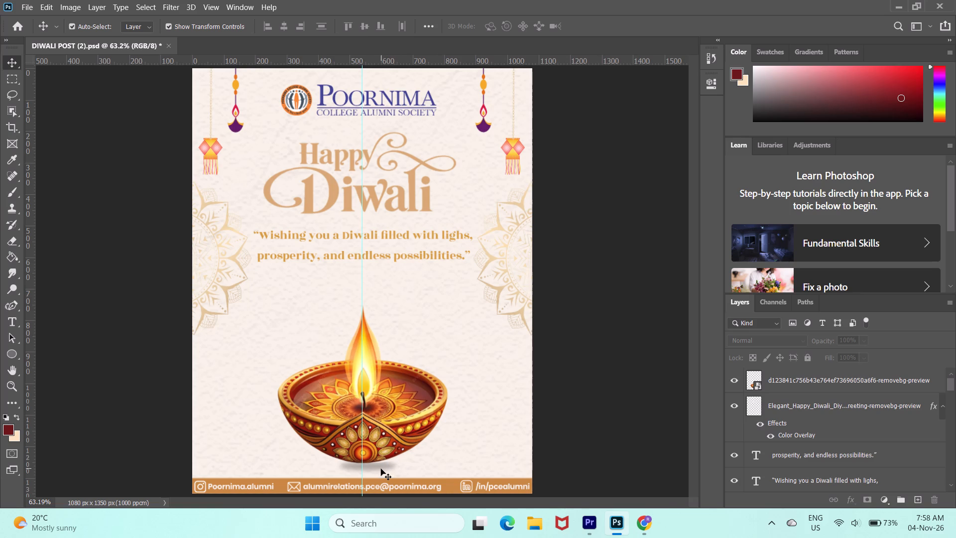
{"action": "left_click", "coordinate": [382, 467]}
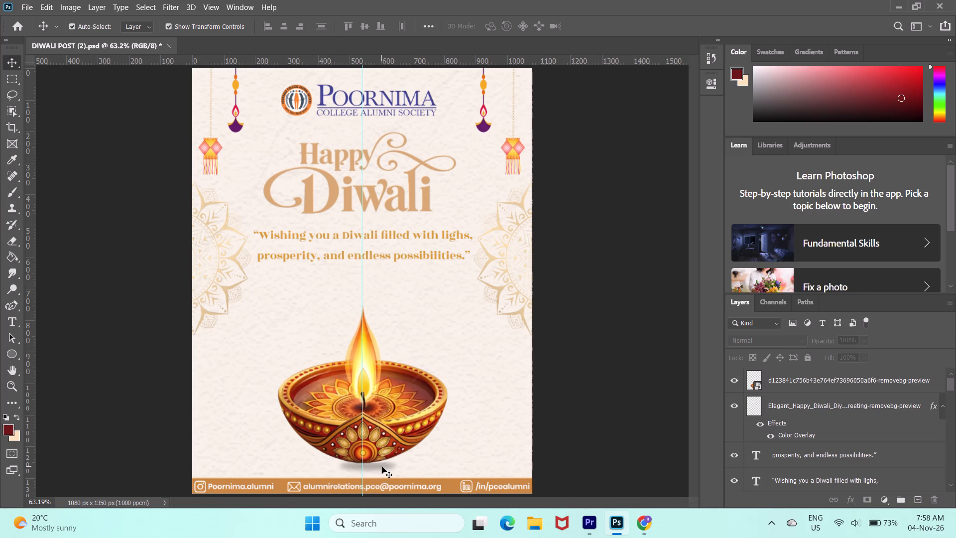
{"action": "double_click", "coordinate": [377, 467]}
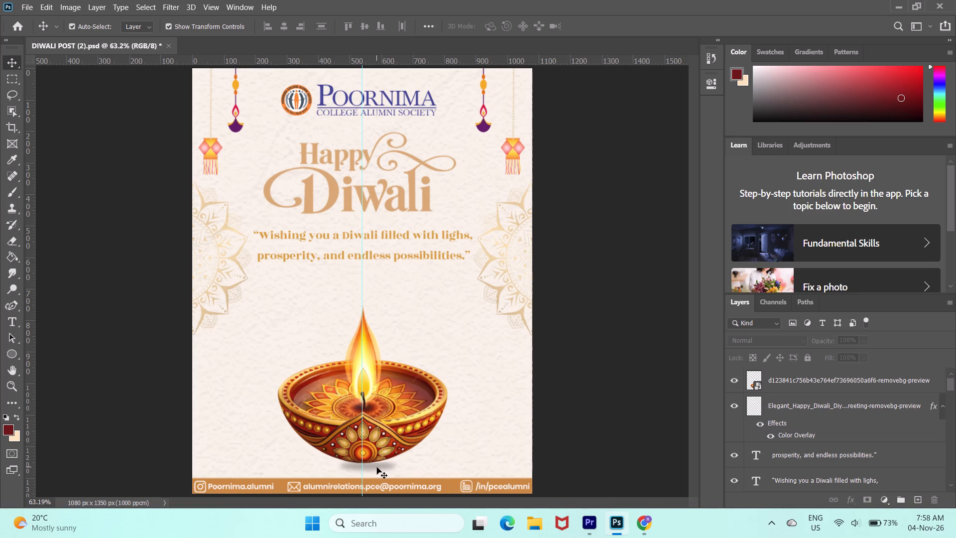
{"action": "left_click", "coordinate": [375, 465]}
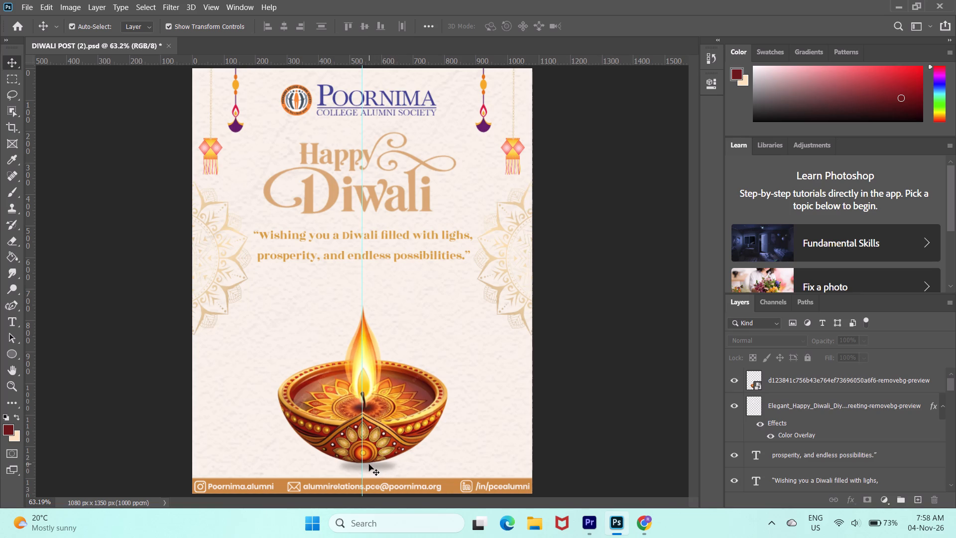
{"action": "left_click", "coordinate": [369, 464]}
{"action": "double_click", "coordinate": [369, 464]}
{"action": "scroll", "coordinate": [803, 403], "scroll_direction": "up", "scroll_amount": 2}
{"action": "left_click_drag", "start_coordinate": [950, 381], "coordinate": [952, 388]}
{"action": "left_click_drag", "start_coordinate": [952, 388], "coordinate": [937, 473]}
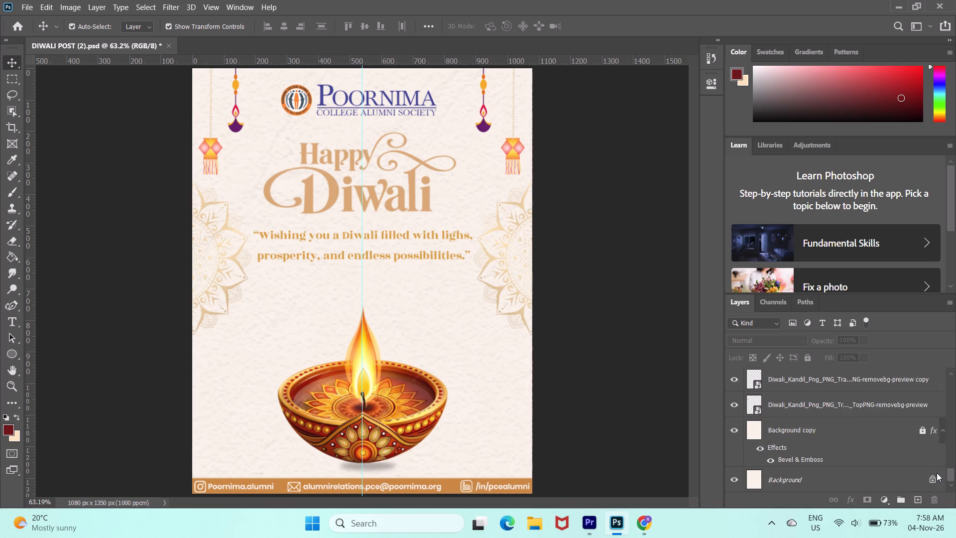
{"action": "left_click_drag", "start_coordinate": [937, 473], "coordinate": [938, 462]}
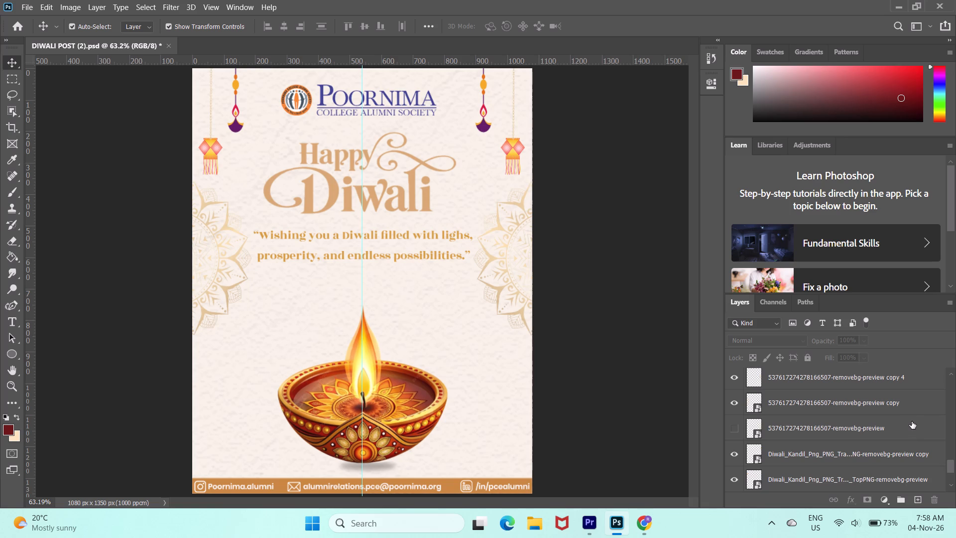
{"action": "left_click_drag", "start_coordinate": [950, 469], "coordinate": [950, 468]}
{"action": "left_click_drag", "start_coordinate": [950, 468], "coordinate": [950, 456]}
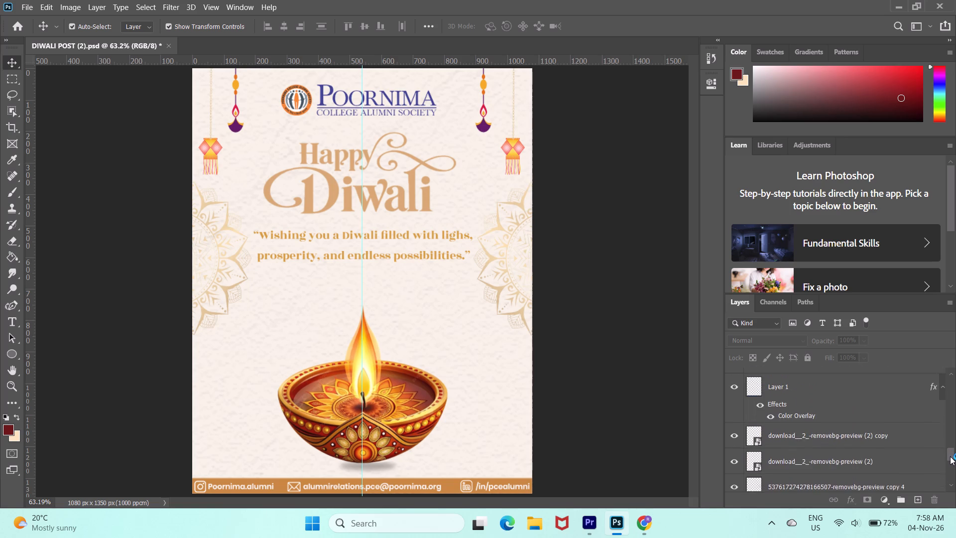
{"action": "left_click_drag", "start_coordinate": [950, 456], "coordinate": [950, 452]}
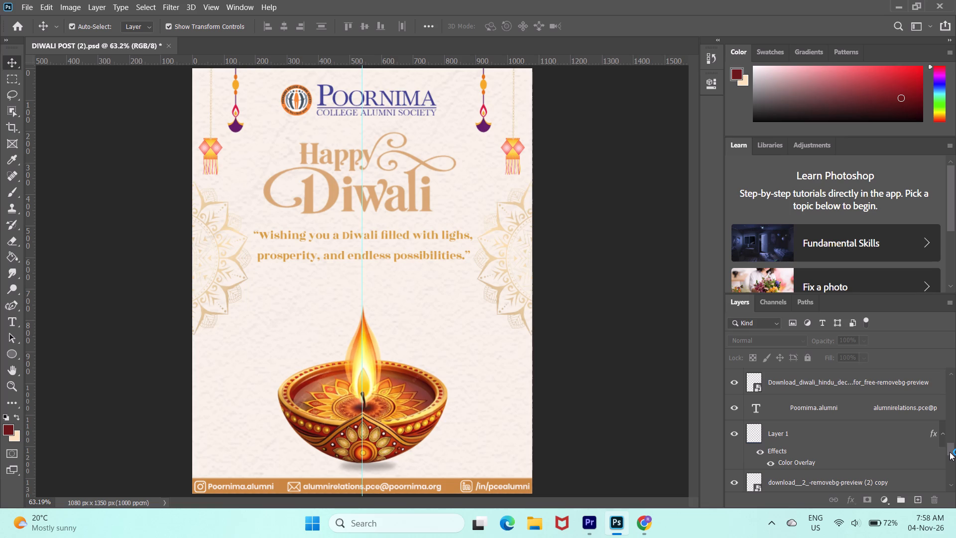
{"action": "left_click", "coordinate": [876, 428]}
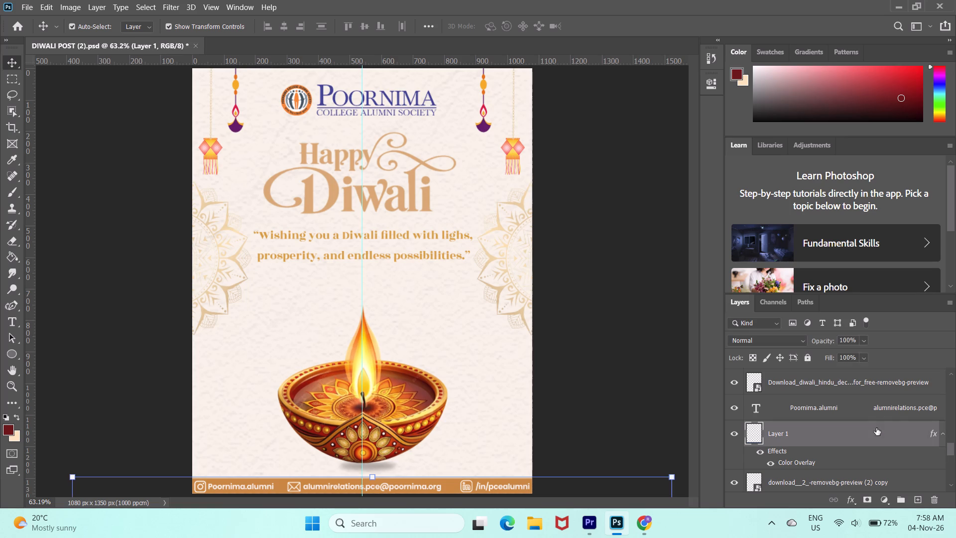
{"action": "left_click_drag", "start_coordinate": [951, 450], "coordinate": [950, 449]}
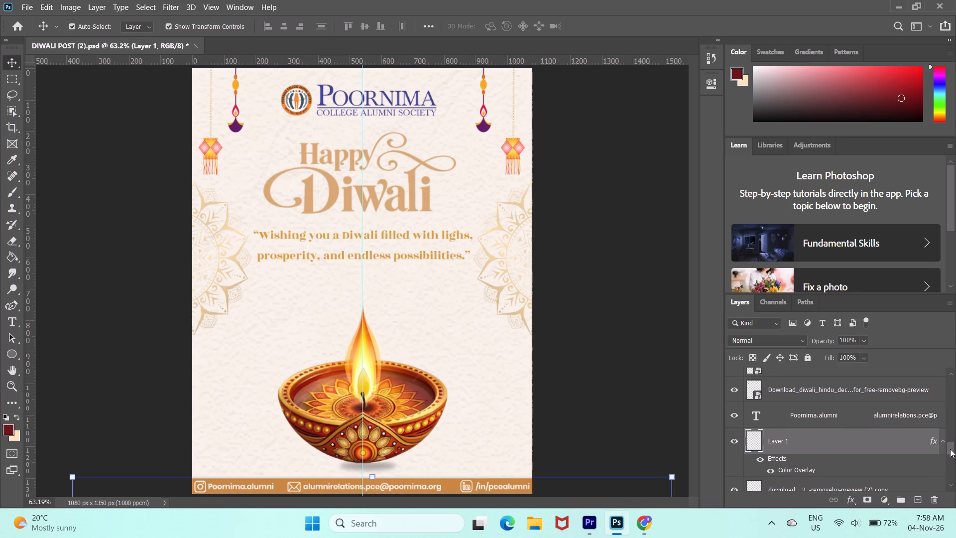
{"action": "left_click_drag", "start_coordinate": [950, 449], "coordinate": [952, 435]}
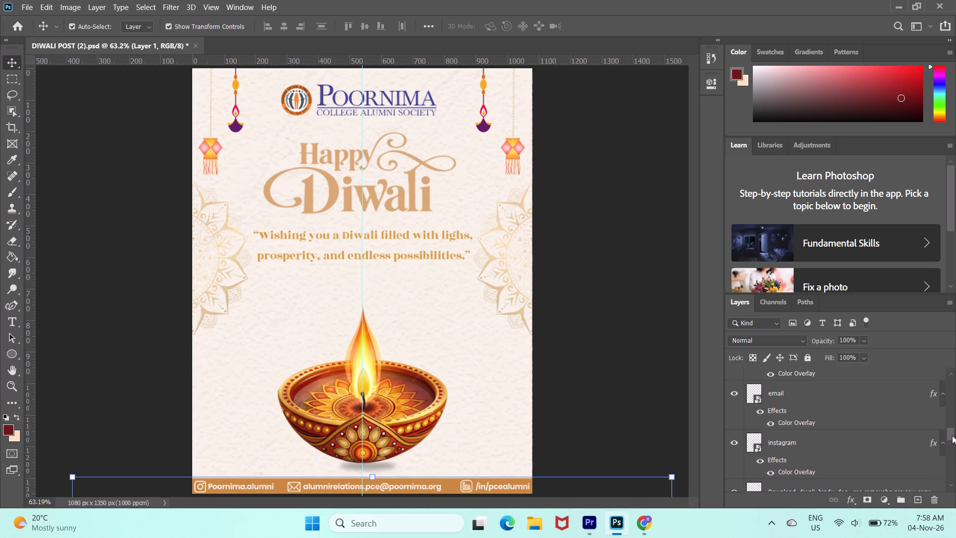
{"action": "left_click_drag", "start_coordinate": [952, 435], "coordinate": [951, 429]}
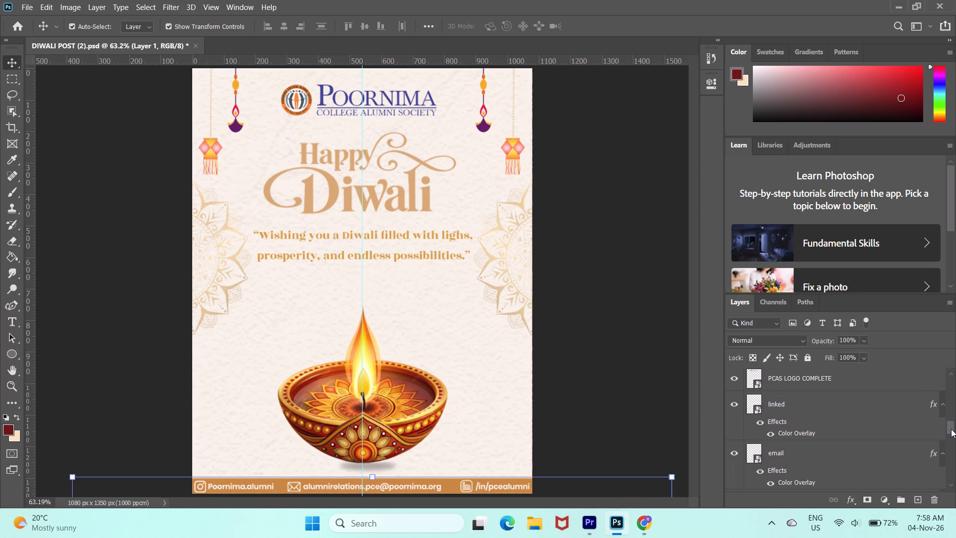
{"action": "left_click_drag", "start_coordinate": [951, 429], "coordinate": [948, 426]}
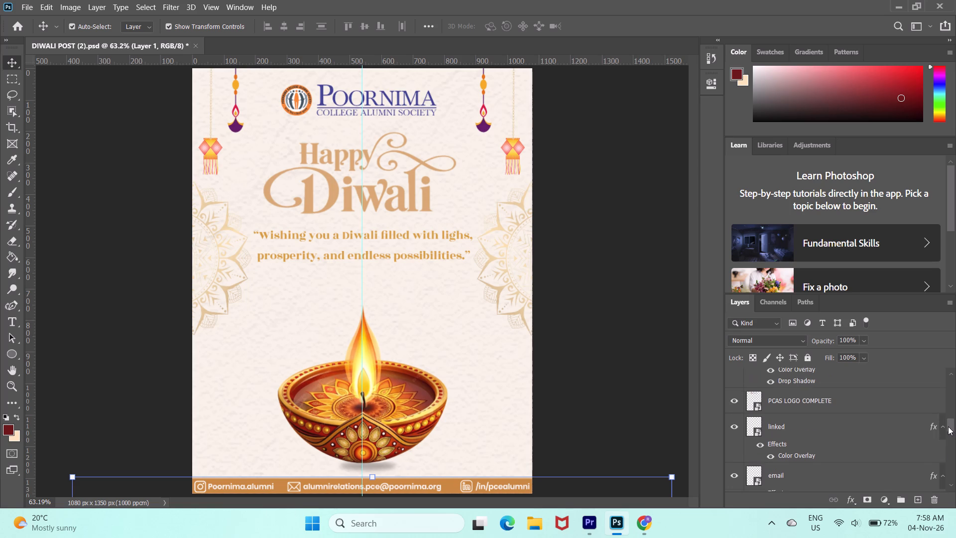
{"action": "left_click_drag", "start_coordinate": [948, 426], "coordinate": [947, 419]}
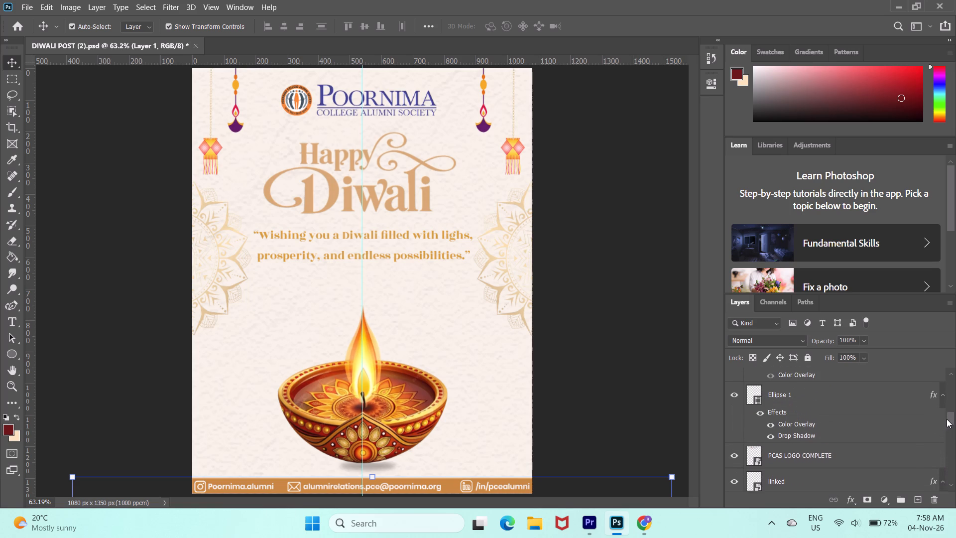
{"action": "left_click_drag", "start_coordinate": [947, 419], "coordinate": [949, 416]}
{"action": "left_click", "coordinate": [897, 430]}
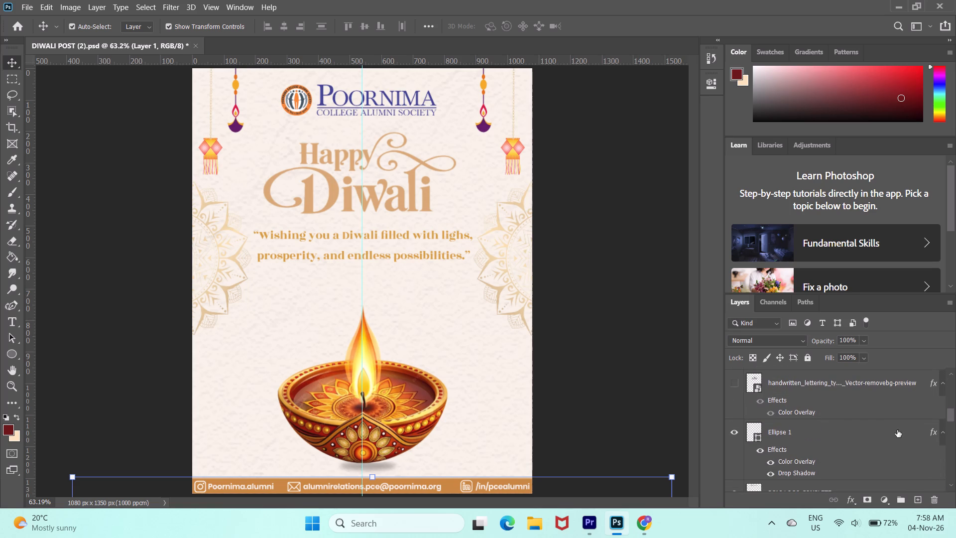
{"action": "left_click", "coordinate": [840, 435]}
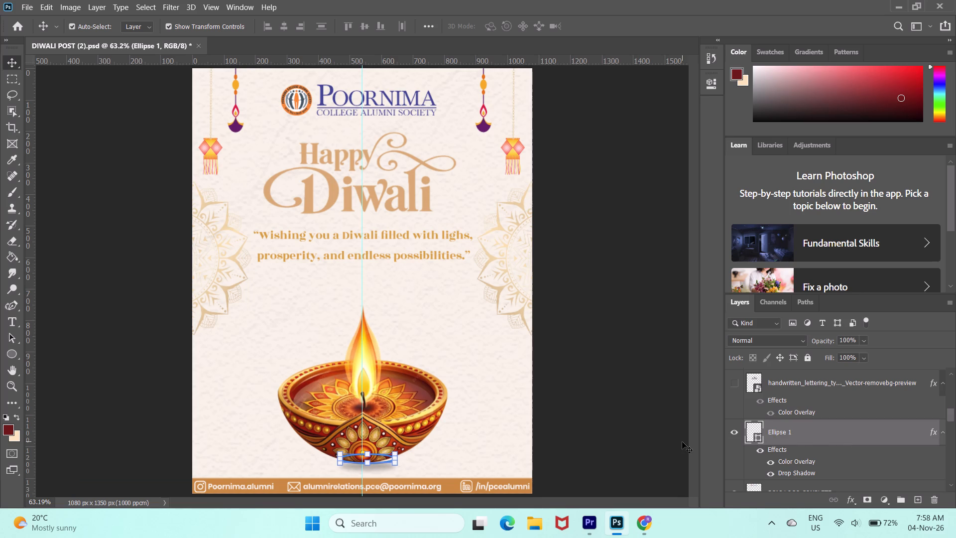
{"action": "key", "text": "Left"}
{"action": "key", "text": "Left"}
{"action": "key", "text": "Left"}
{"action": "key", "text": "Left"}
{"action": "key", "text": "Left"}
{"action": "key", "text": "Left"}
{"action": "key", "text": "Left"}
{"action": "key", "text": "Left"}
{"action": "key", "text": "Left"}
{"action": "key", "text": "Left"}
{"action": "key", "text": "Left"}
{"action": "key", "text": "Left"}
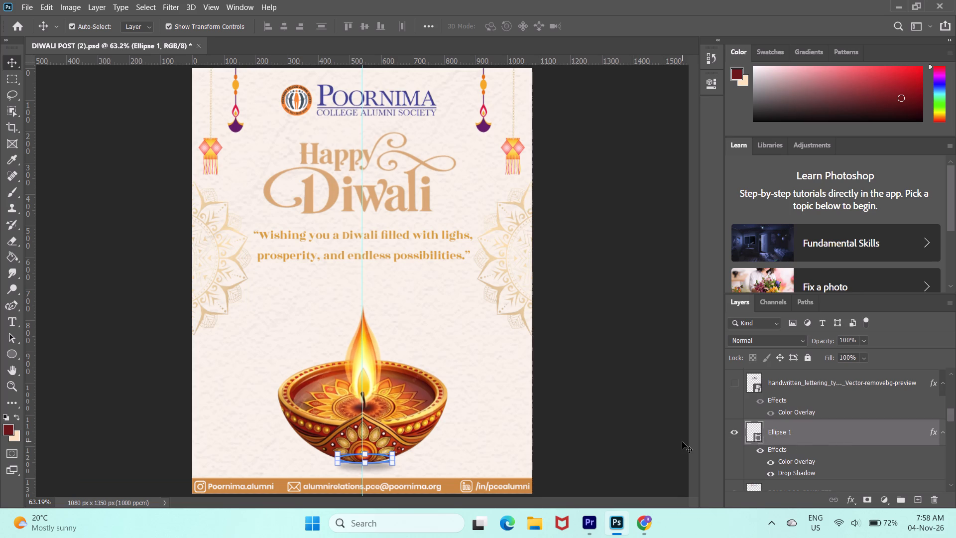
{"action": "key", "text": "Left"}
{"action": "key", "text": "Left"}
{"action": "key", "text": "Left"}
{"action": "key", "text": "Left"}
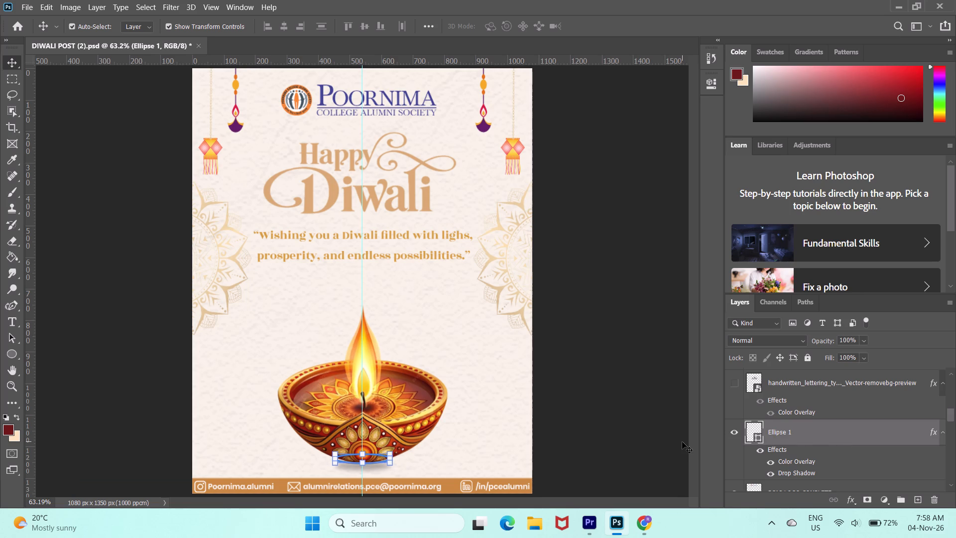
{"action": "key", "text": "Left"}
{"action": "key", "text": "Up"}
{"action": "key", "text": "Up"}
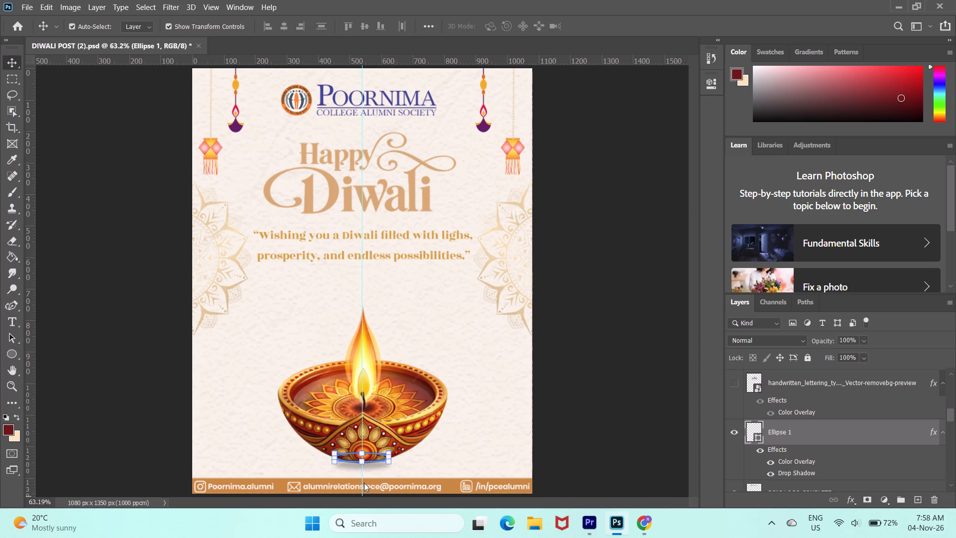
Scale the Ellipse 1 shadow under the diya proportionally to about 107.5%.
{"action": "left_click_drag", "start_coordinate": [364, 464], "coordinate": [363, 470]}
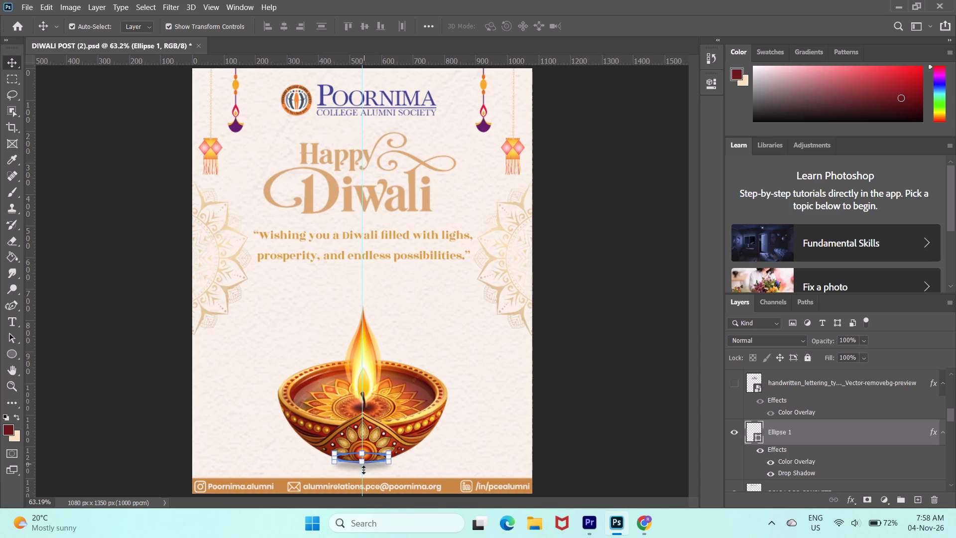
{"action": "left_click_drag", "start_coordinate": [363, 470], "coordinate": [364, 469]}
{"action": "left_click", "coordinate": [362, 461]}
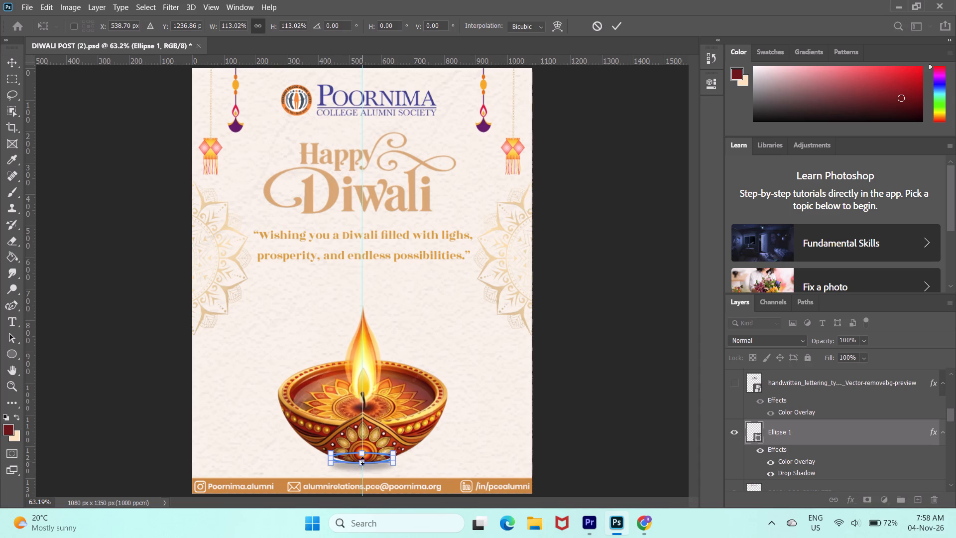
{"action": "left_click", "coordinate": [362, 461]}
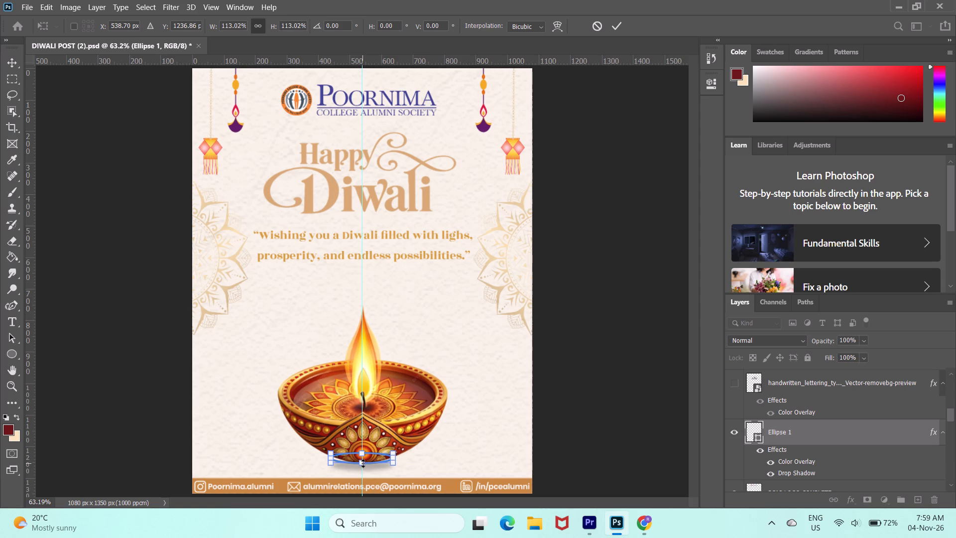
{"action": "left_click", "coordinate": [359, 452]}
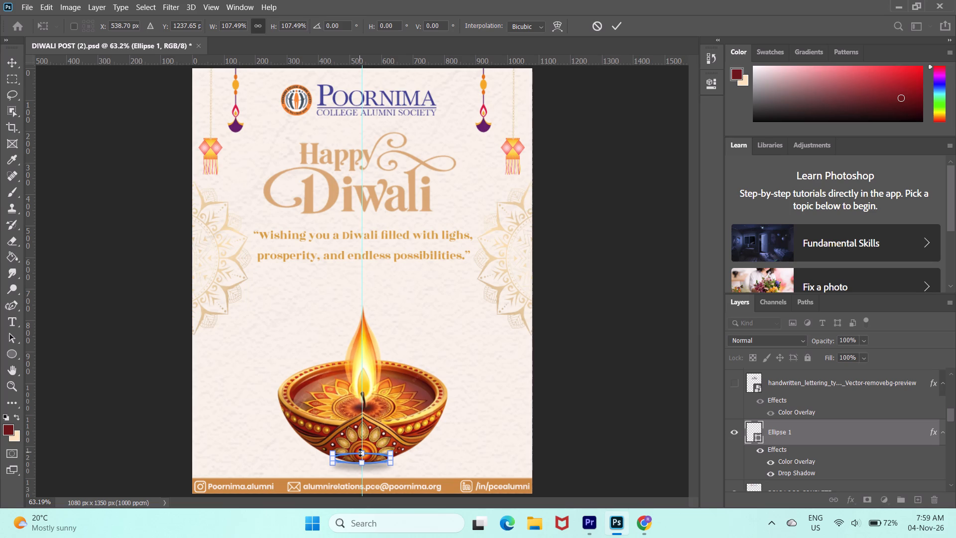
Nudge the Ellipse 1 shadow up about 9 px under the diya's base, apply the transform and deselect it.
{"action": "key", "text": "Up"}
{"action": "key", "text": "Up"}
{"action": "key", "text": "Up"}
{"action": "key", "text": "Up"}
{"action": "key", "text": "Up"}
{"action": "key", "text": "Up"}
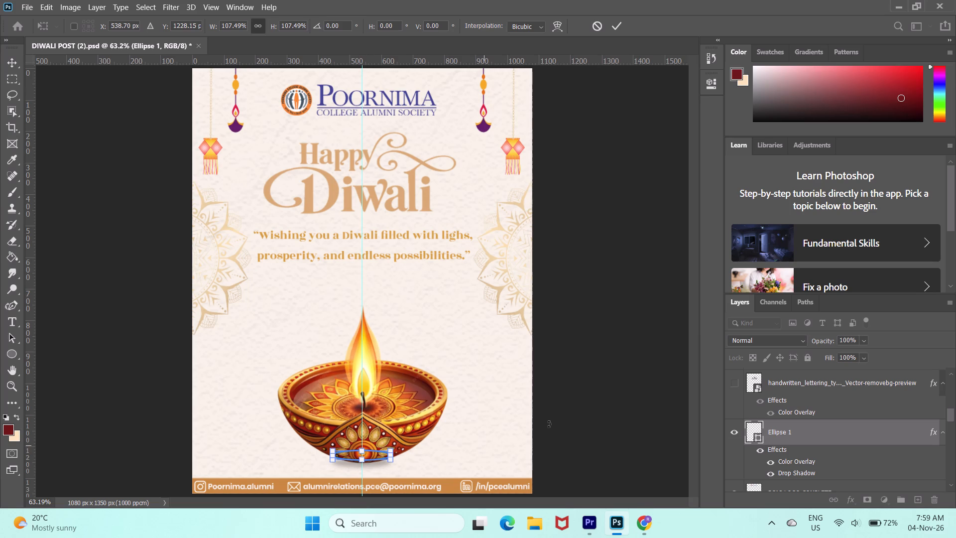
{"action": "left_click", "coordinate": [568, 420]}
{"action": "key", "text": "Return"}
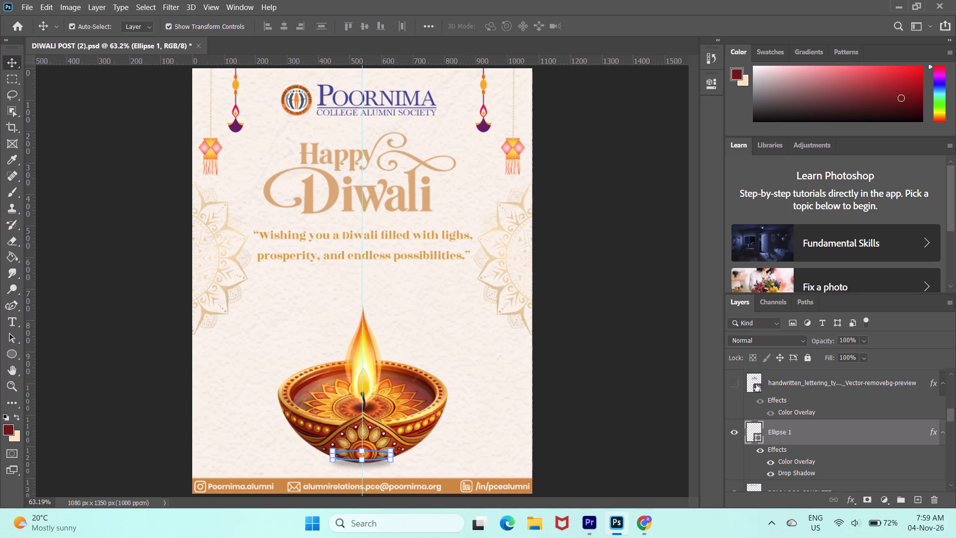
{"action": "left_click", "coordinate": [829, 395]}
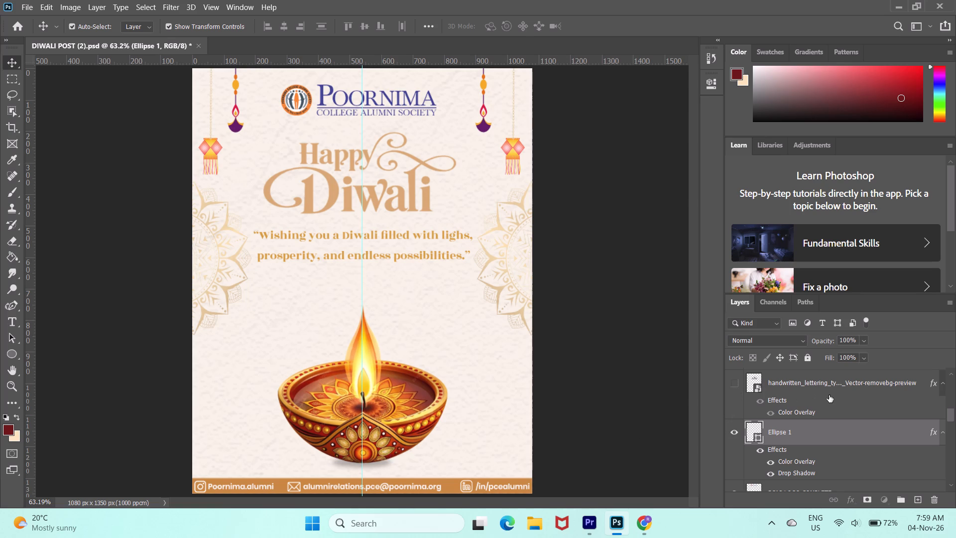
{"action": "left_click", "coordinate": [603, 366]}
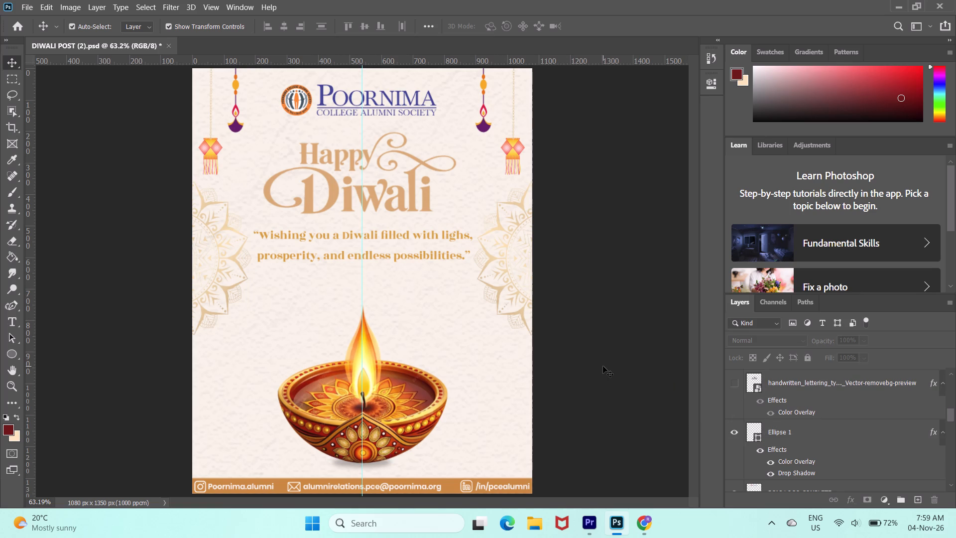
Shift the Ellipse 1 shadow layer a few pixels to the right so it sits centred under the diya, and deselect it.
{"action": "left_click", "coordinate": [425, 418]}
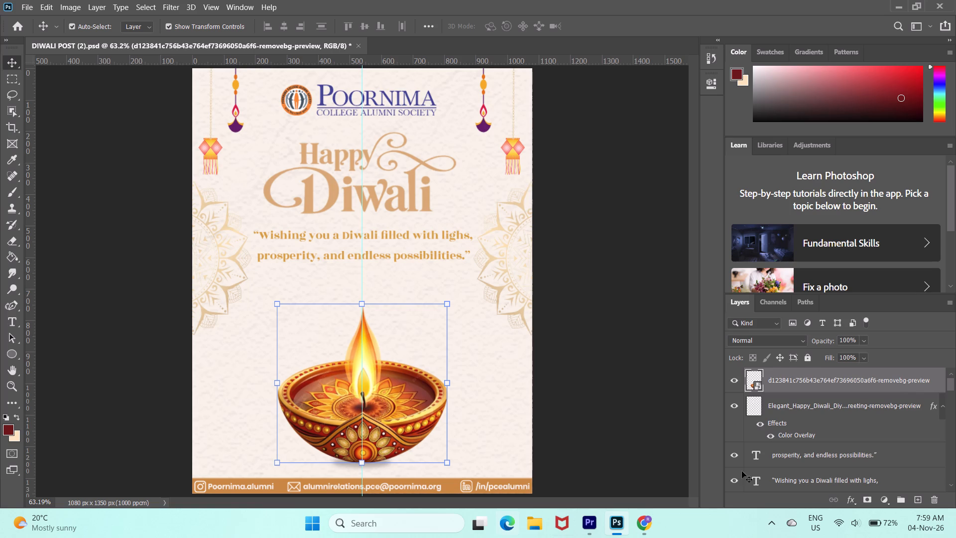
{"action": "left_click", "coordinate": [833, 420]}
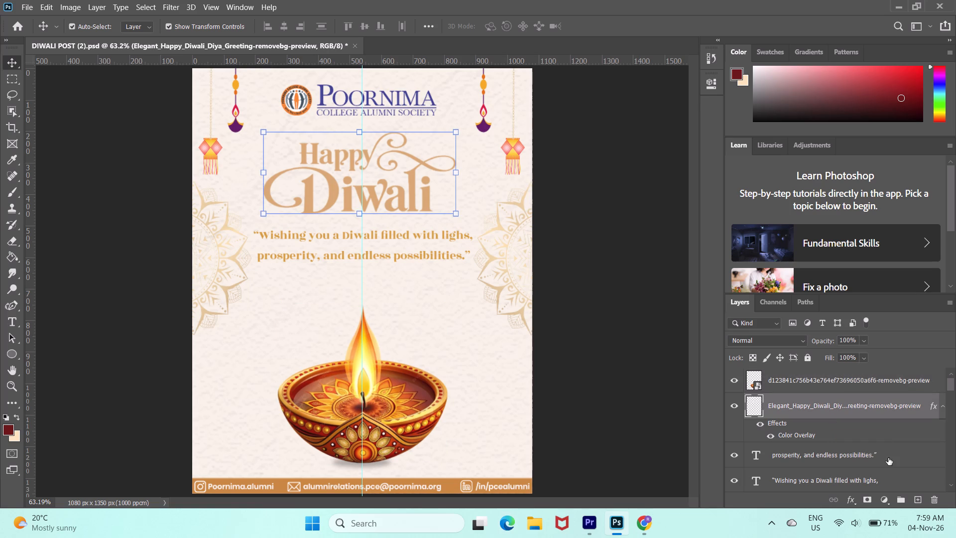
{"action": "scroll", "coordinate": [888, 458], "scroll_direction": "down", "scroll_amount": 1}
{"action": "left_click_drag", "start_coordinate": [949, 384], "coordinate": [953, 399]}
{"action": "left_click_drag", "start_coordinate": [953, 399], "coordinate": [955, 415]}
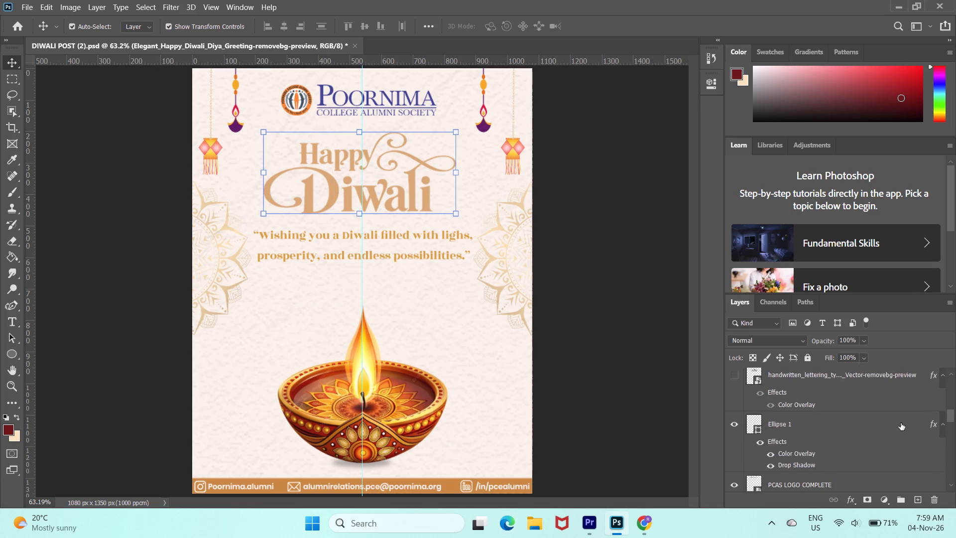
{"action": "left_click", "coordinate": [901, 423]}
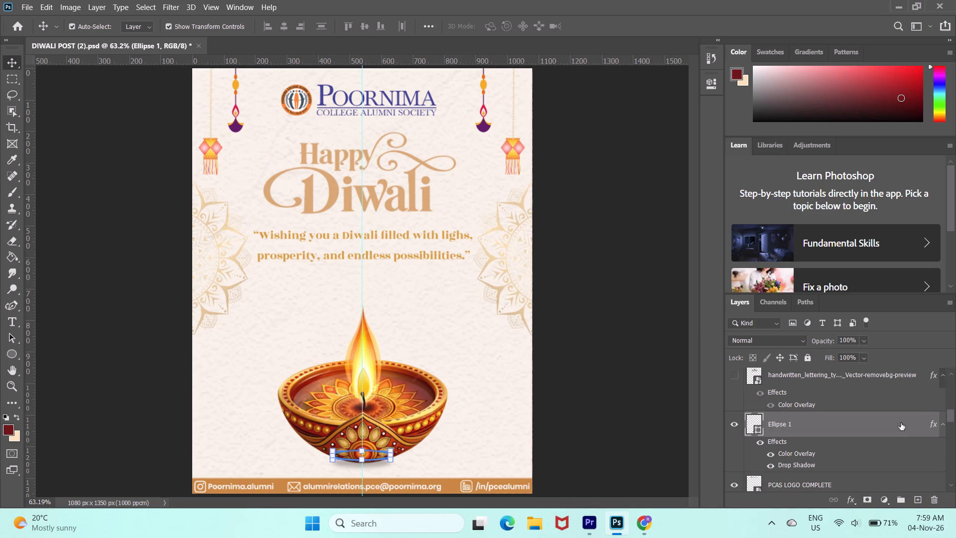
{"action": "key", "text": "shift+Right"}
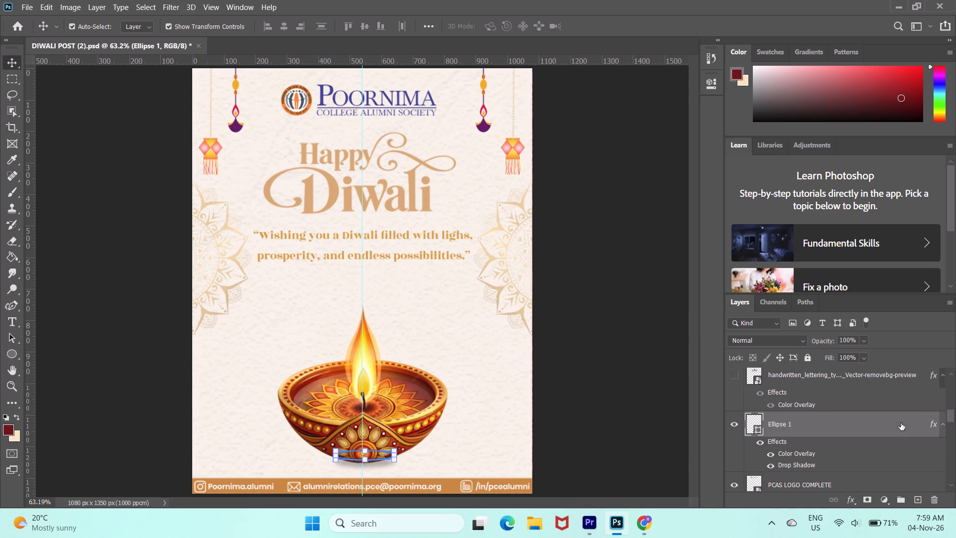
{"action": "key", "text": "Left"}
{"action": "key", "text": "Left"}
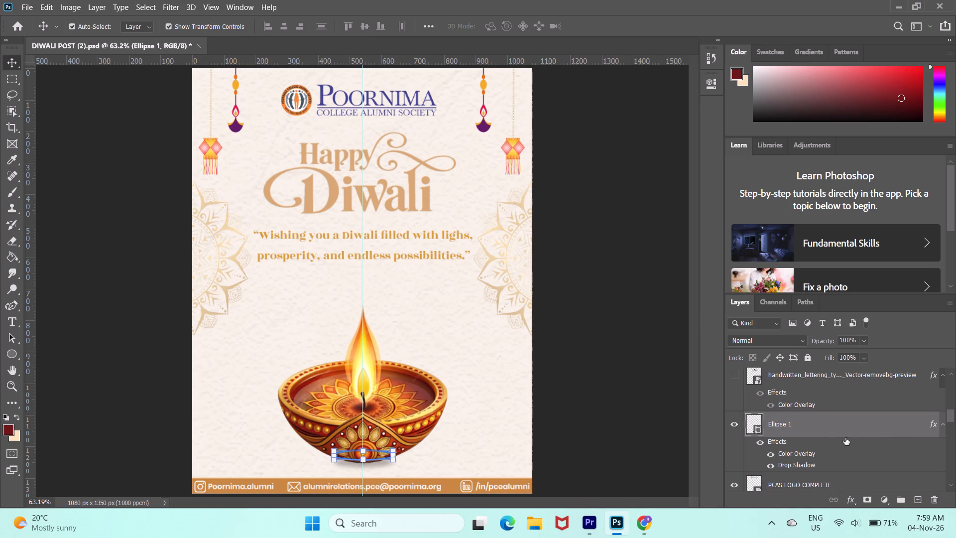
{"action": "left_click", "coordinate": [623, 386]}
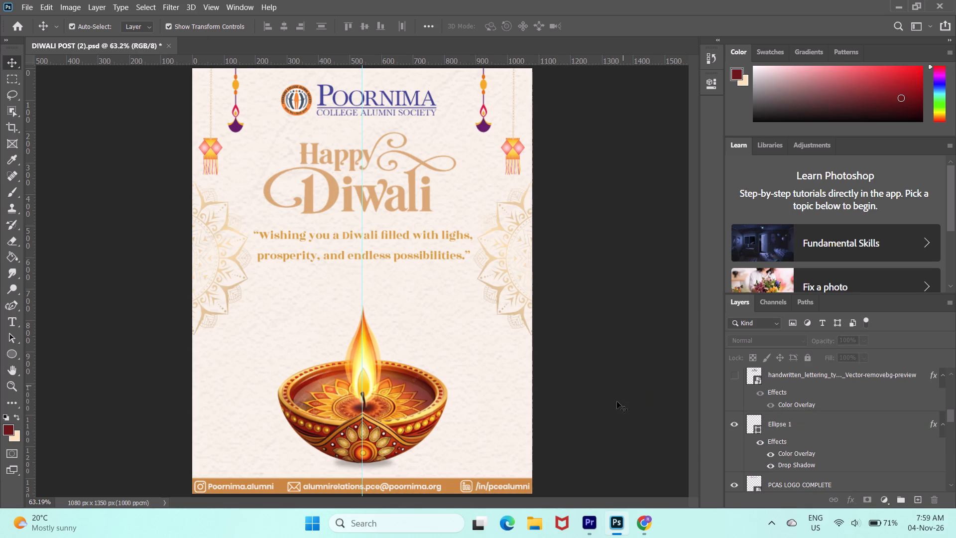
Switch to Chrome, remove the background of the downloaded Gudhi Padwa mandala JPG in remove.bg, and download the preview version.
{"action": "left_click", "coordinate": [637, 525]}
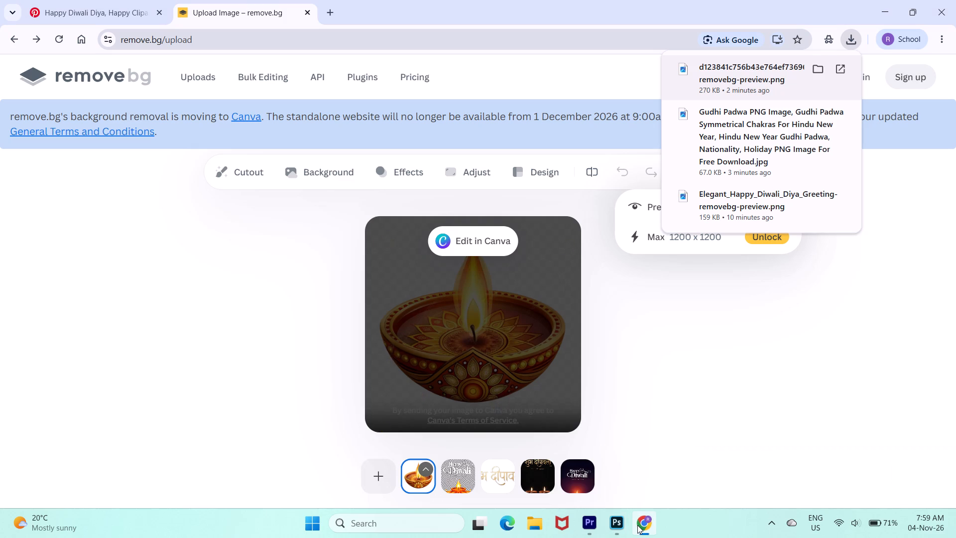
{"action": "left_click_drag", "start_coordinate": [725, 140], "coordinate": [572, 309]}
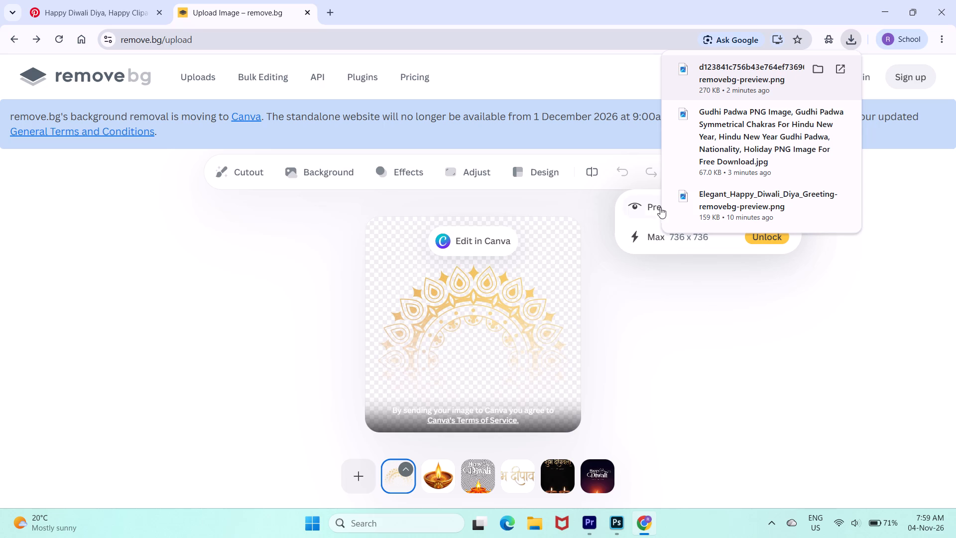
{"action": "left_click", "coordinate": [642, 205]}
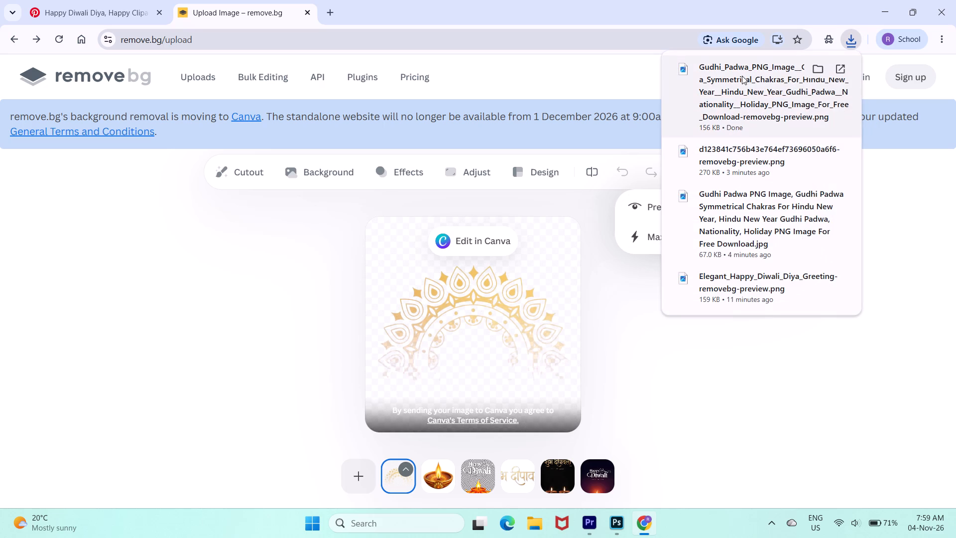
Place the downloaded background-free Gudhi Padwa mandala PNG into the Diwali poster in Photoshop.
{"action": "left_click_drag", "start_coordinate": [740, 77], "coordinate": [598, 364]}
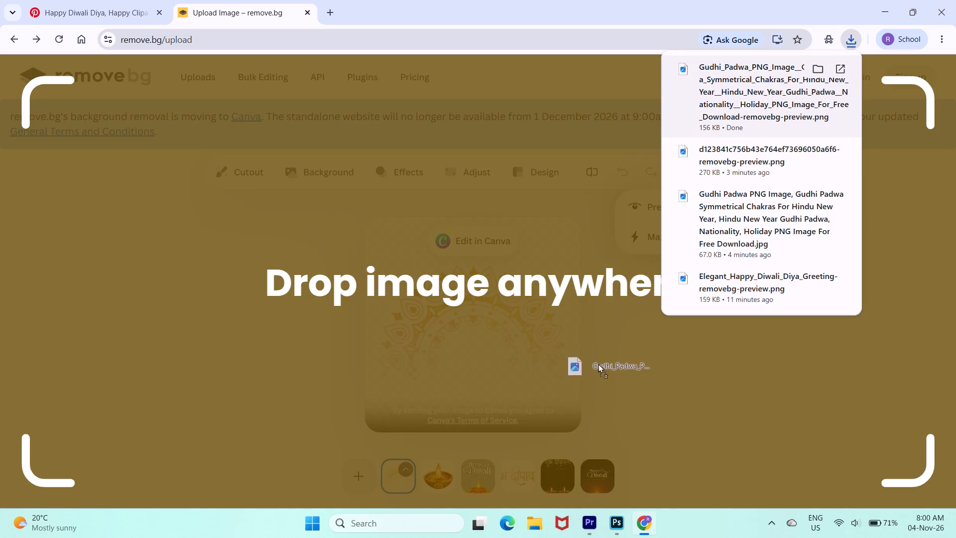
{"action": "left_click_drag", "start_coordinate": [598, 364], "coordinate": [436, 383]}
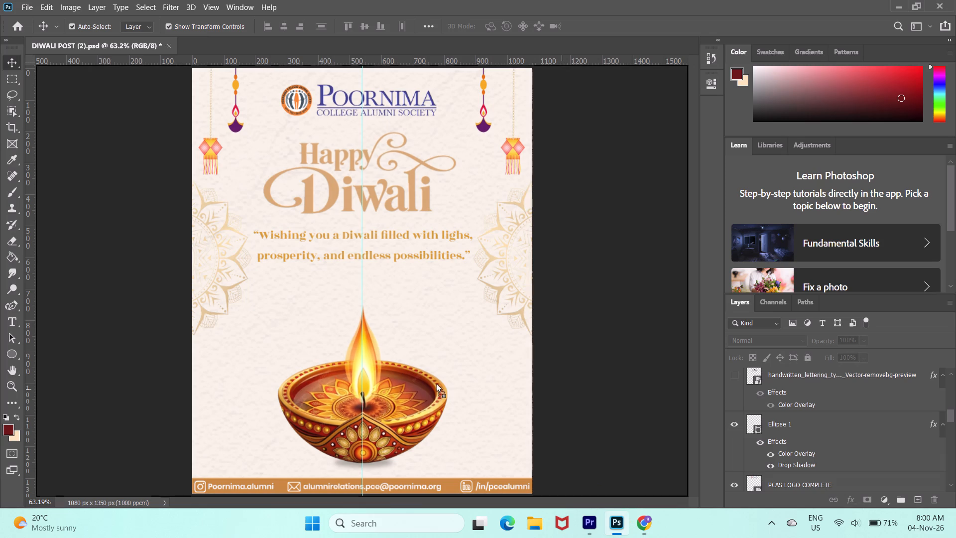
{"action": "left_click_drag", "start_coordinate": [436, 383], "coordinate": [420, 381]}
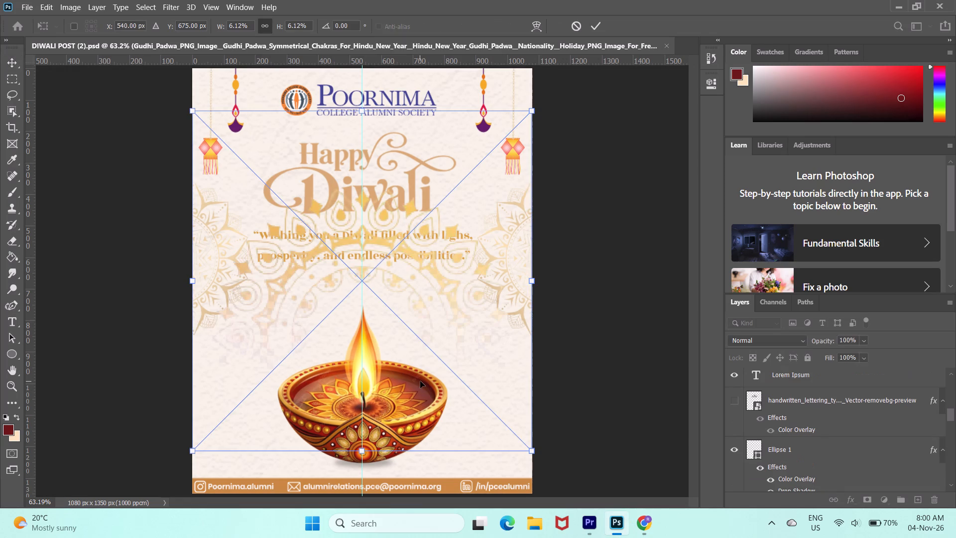
Scale the placed mandala to about 4.85% and centre it around the diya's flame at about X 545 px, Y 869 px.
{"action": "left_click_drag", "start_coordinate": [390, 272], "coordinate": [394, 335]}
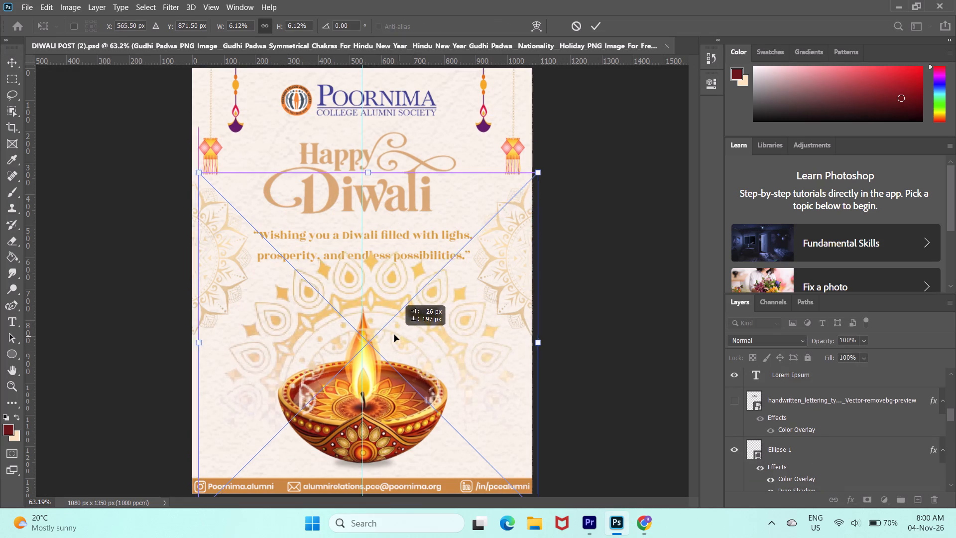
{"action": "left_click_drag", "start_coordinate": [394, 335], "coordinate": [390, 330]}
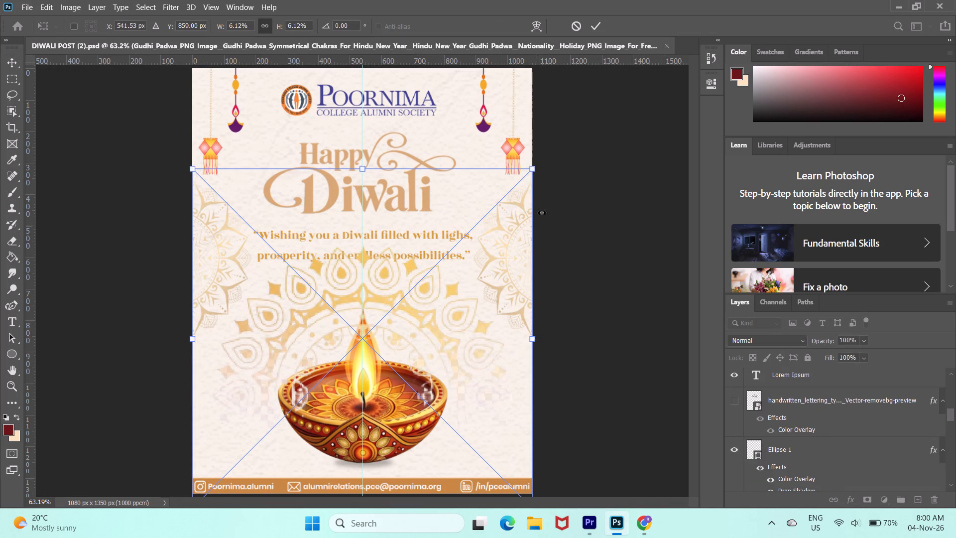
{"action": "left_click_drag", "start_coordinate": [533, 168], "coordinate": [479, 213]}
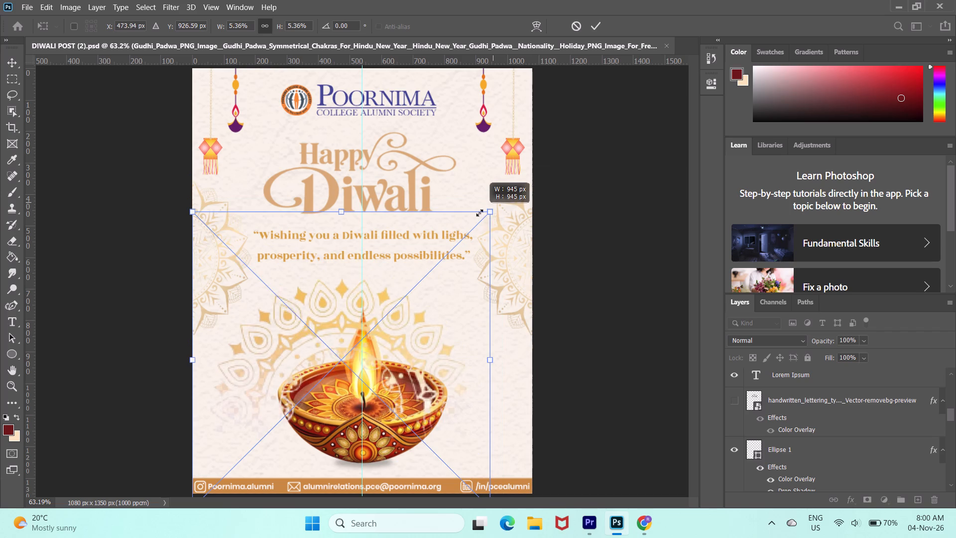
{"action": "left_click_drag", "start_coordinate": [479, 213], "coordinate": [456, 232]}
{"action": "left_click_drag", "start_coordinate": [356, 376], "coordinate": [394, 334]}
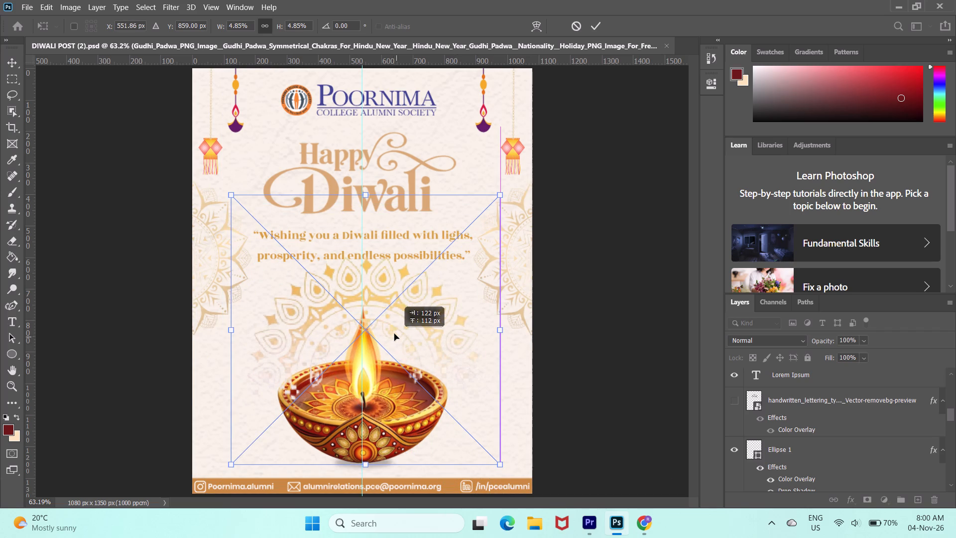
{"action": "left_click_drag", "start_coordinate": [394, 334], "coordinate": [394, 341]}
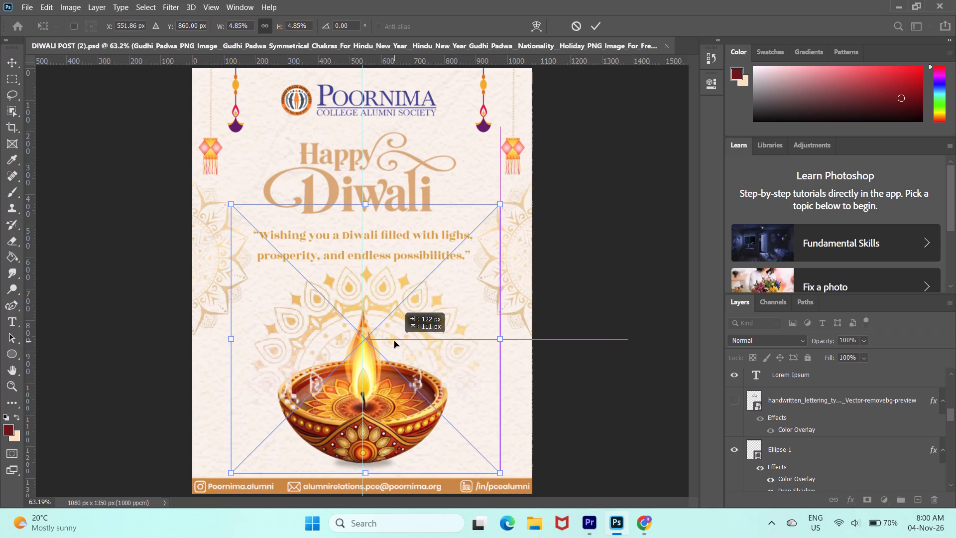
{"action": "left_click_drag", "start_coordinate": [394, 341], "coordinate": [393, 344]}
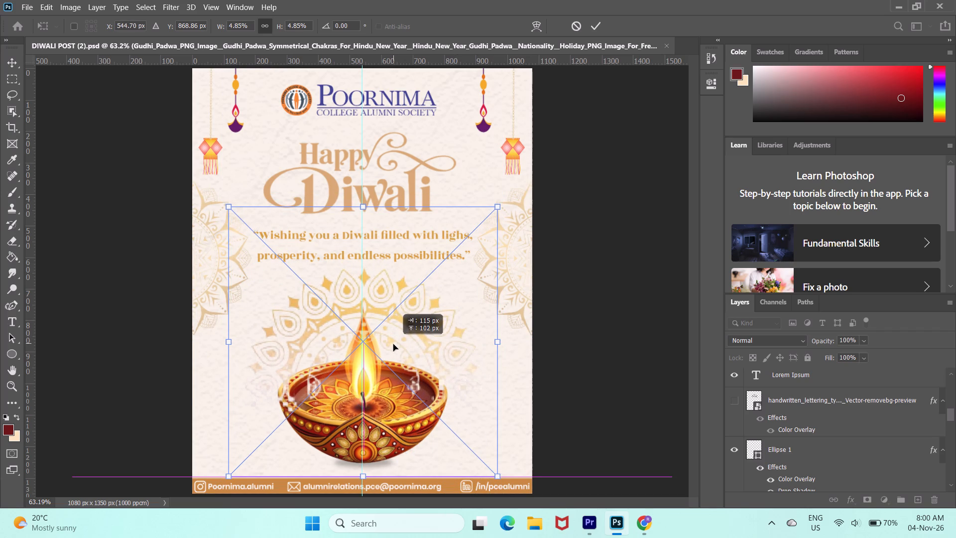
{"action": "left_click_drag", "start_coordinate": [393, 344], "coordinate": [393, 343]}
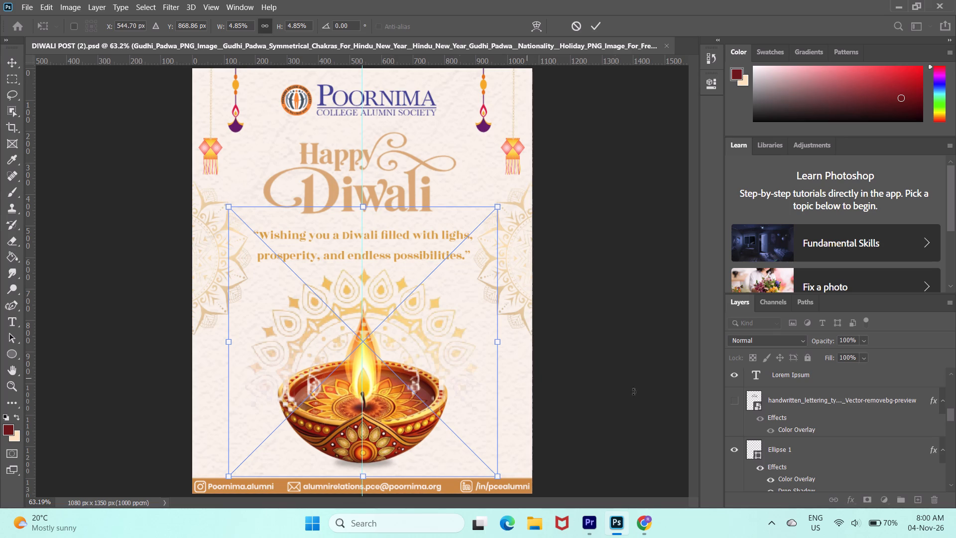
Move the Gudhi Padwa mandala layer directly below the ornate diya layer, and deselect it.
{"action": "scroll", "coordinate": [830, 436], "scroll_direction": "up", "scroll_amount": 8}
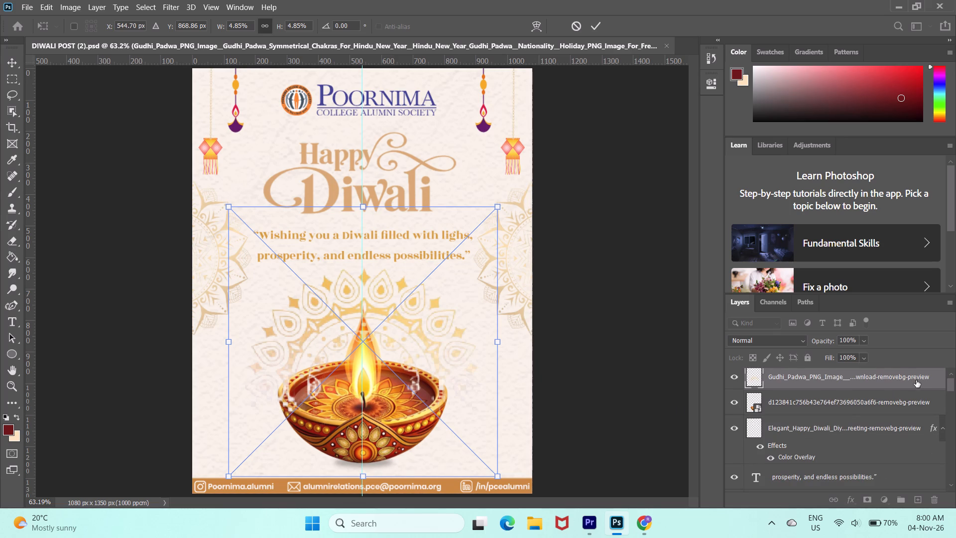
{"action": "left_click_drag", "start_coordinate": [931, 379], "coordinate": [923, 405]}
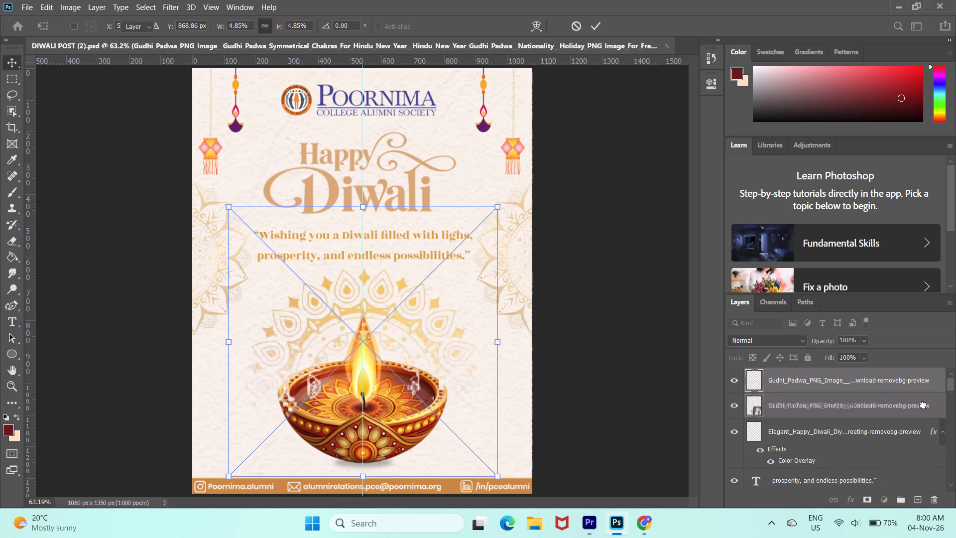
{"action": "left_click_drag", "start_coordinate": [923, 405], "coordinate": [918, 416]}
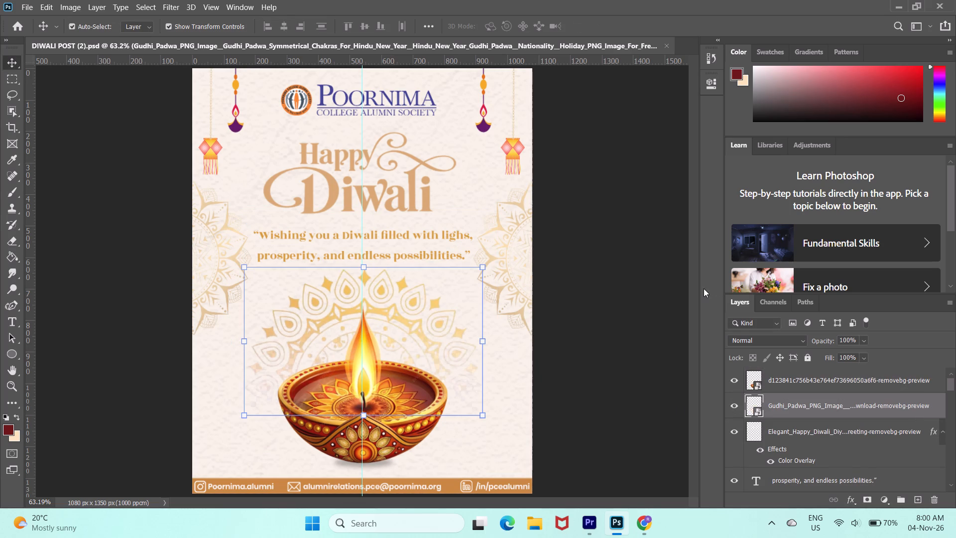
{"action": "left_click", "coordinate": [634, 278]}
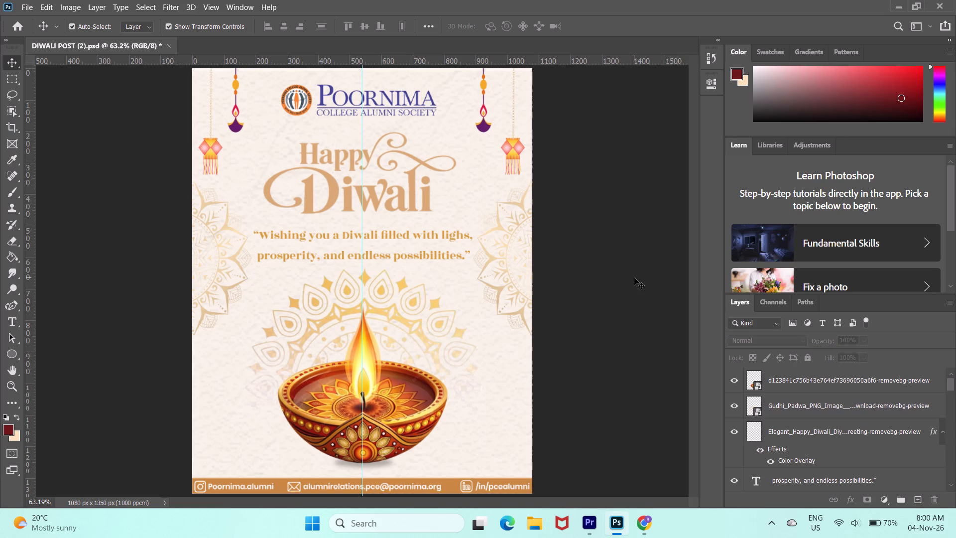
Nudge the Gudhi Padwa mandala layer slightly left to centre it on the vertical guide, and deselect it.
{"action": "left_click", "coordinate": [432, 318]}
{"action": "left_click", "coordinate": [851, 401]}
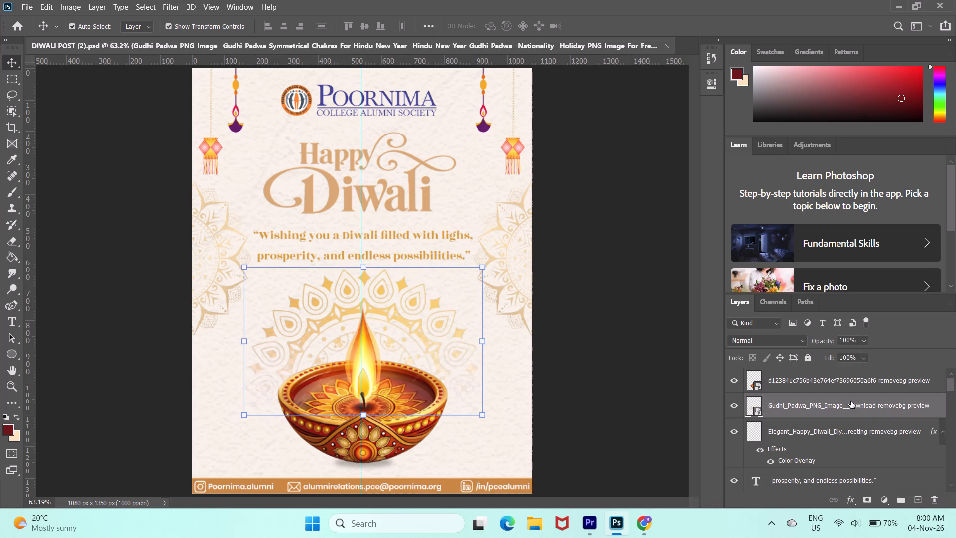
{"action": "key", "text": "Left"}
{"action": "key", "text": "Left"}
{"action": "key", "text": "Left"}
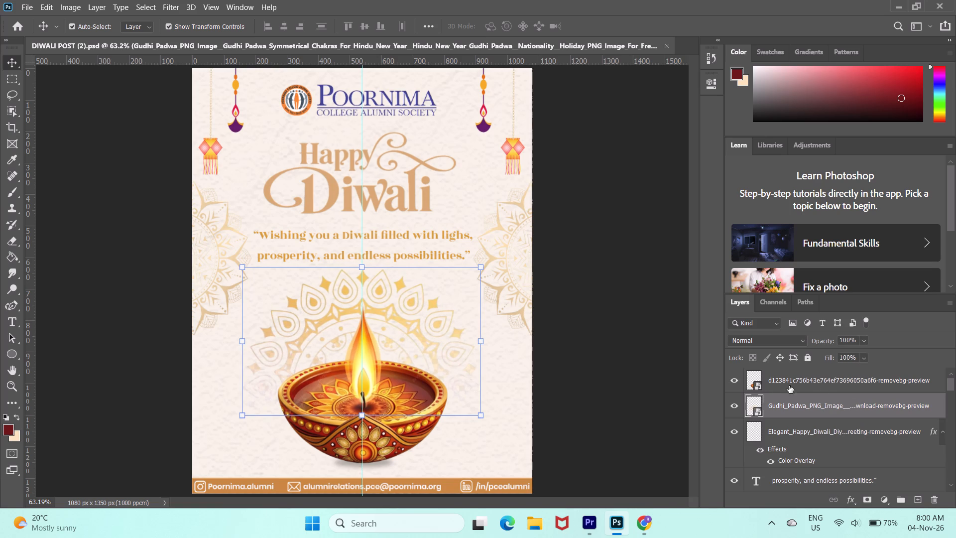
{"action": "left_click", "coordinate": [597, 335]}
{"action": "left_click", "coordinate": [597, 335]}
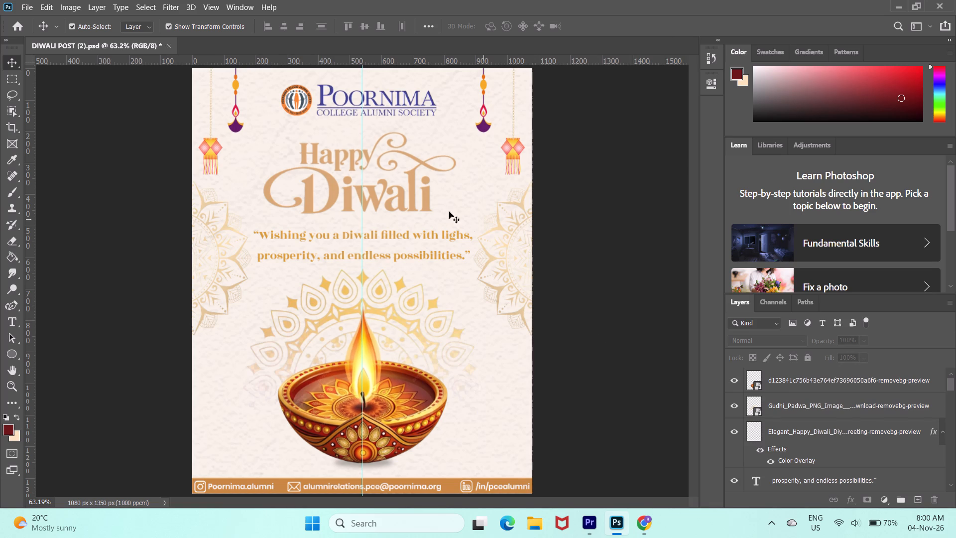
Add a Satin effect to the Happy Diwali title layer with Normal blend mode and colour c98940 sampled from the footer bar.
{"action": "left_click", "coordinate": [429, 195]}
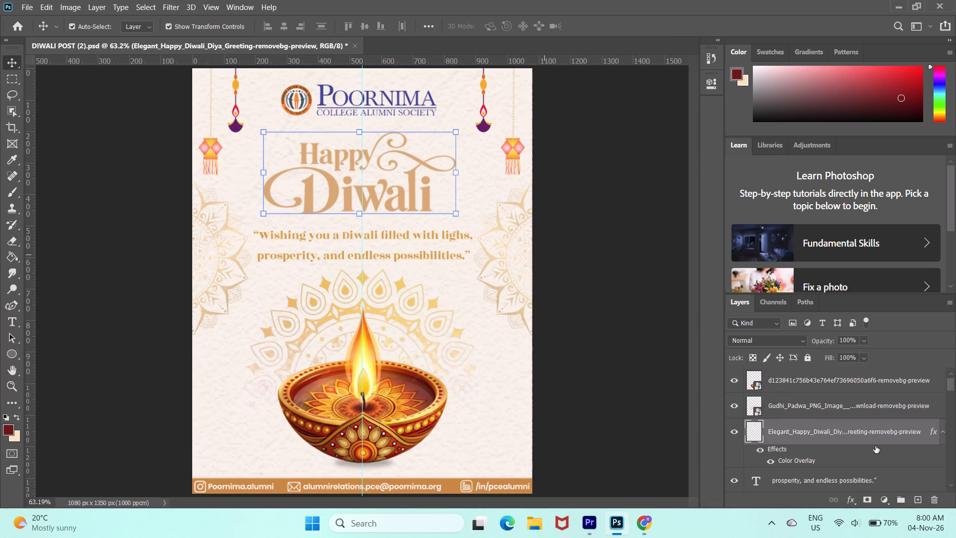
{"action": "double_click", "coordinate": [915, 439]}
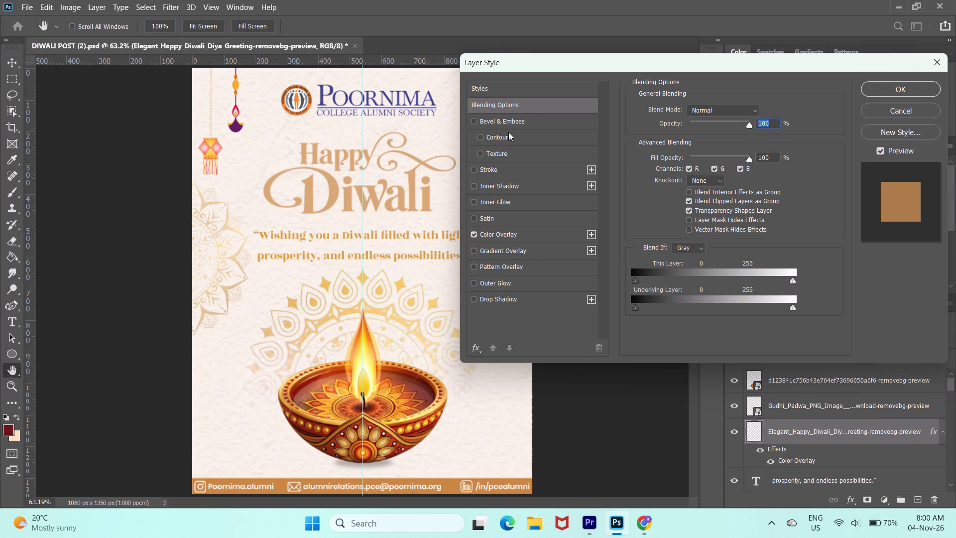
{"action": "left_click", "coordinate": [508, 219]}
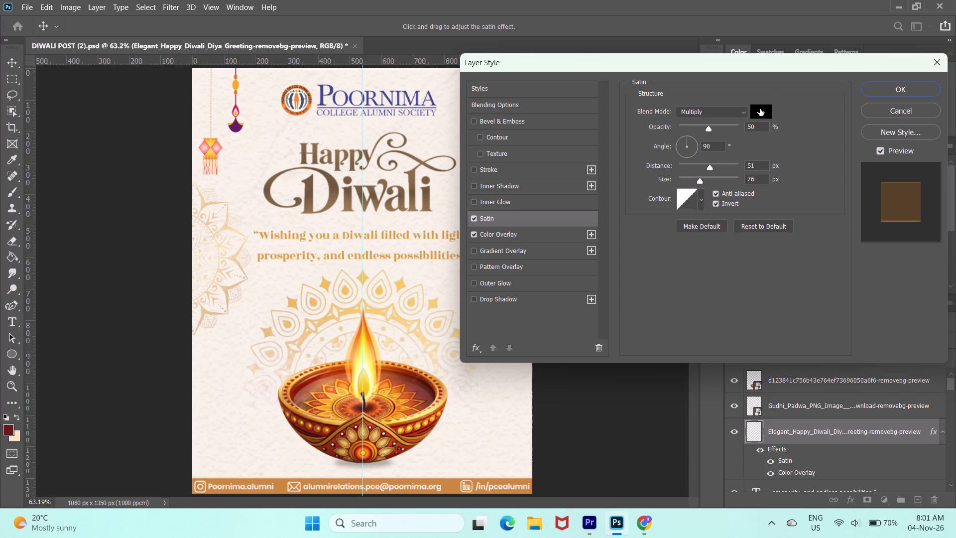
{"action": "left_click", "coordinate": [736, 114]}
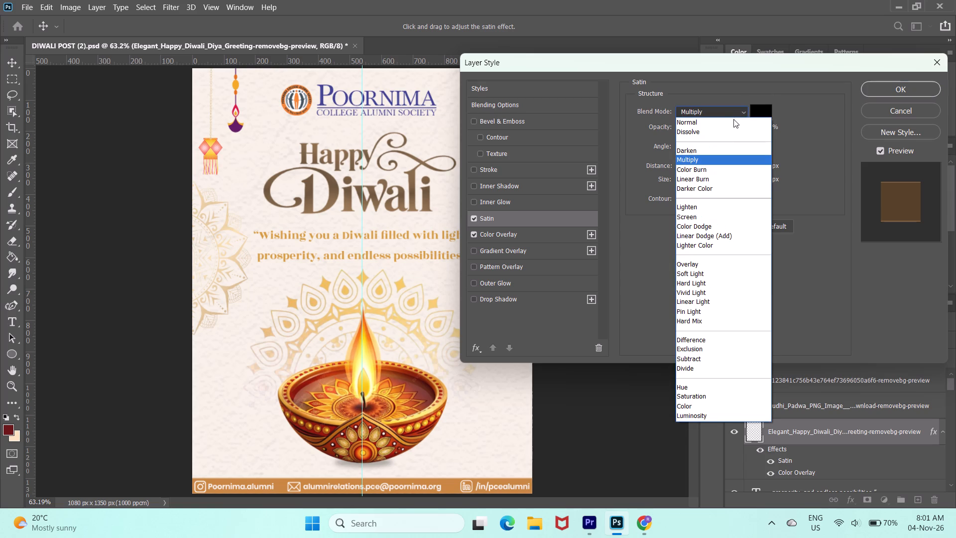
{"action": "left_click", "coordinate": [731, 123]}
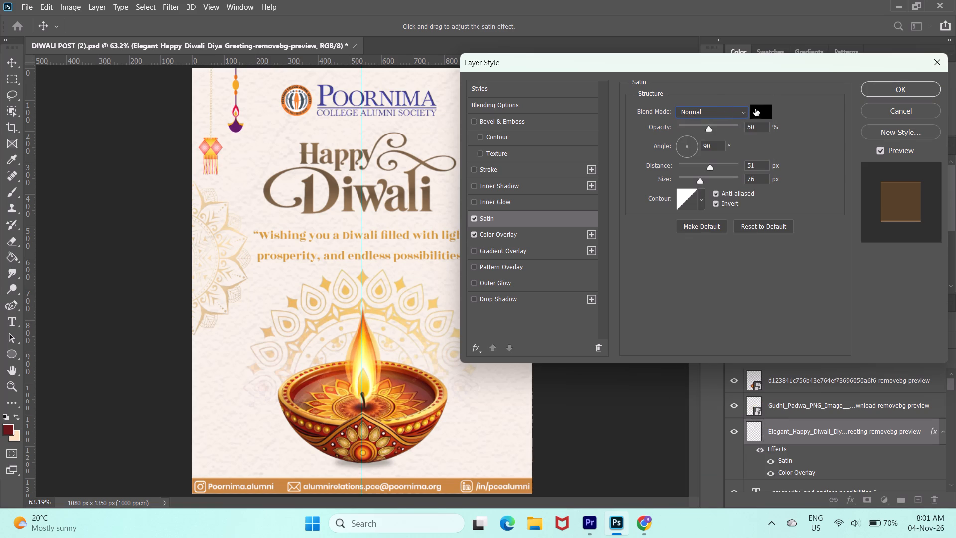
{"action": "left_click", "coordinate": [759, 110]}
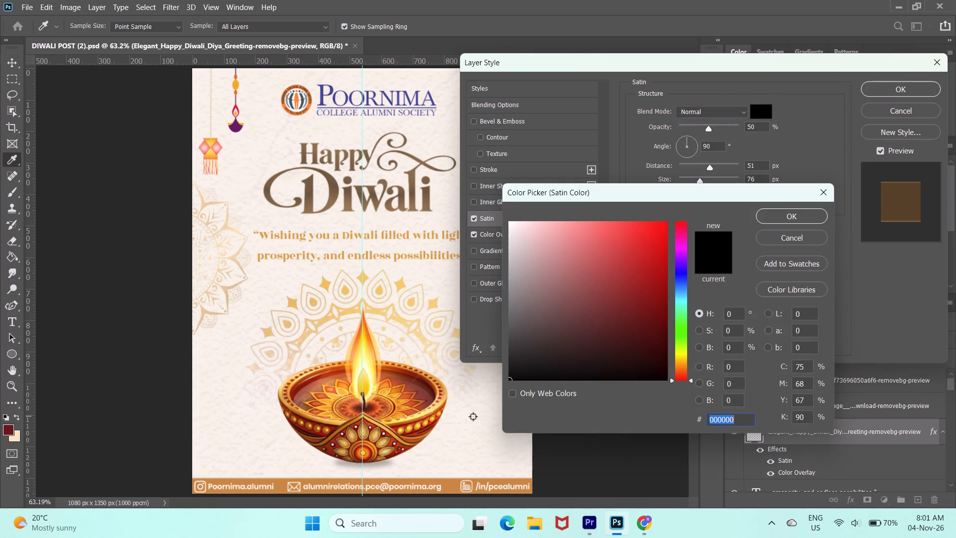
{"action": "left_click", "coordinate": [448, 485]}
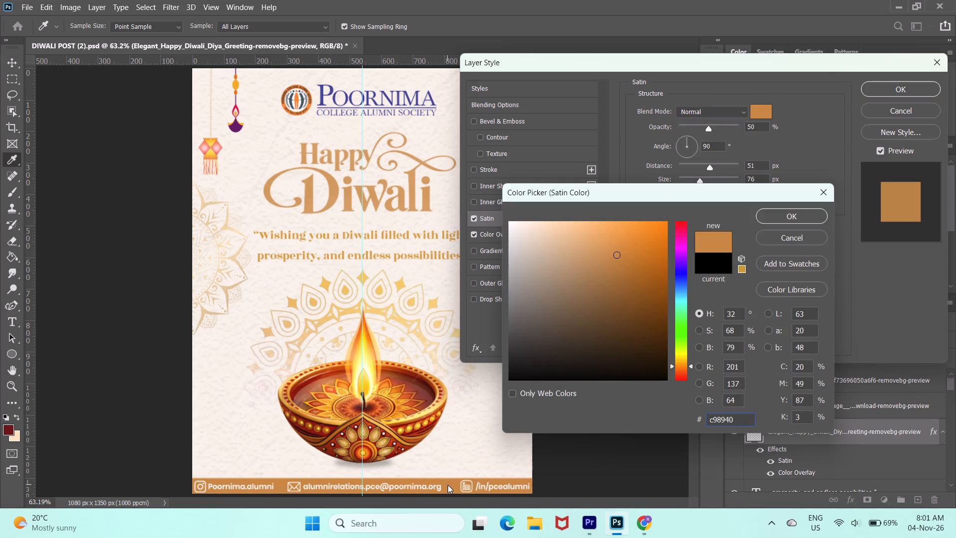
{"action": "left_click", "coordinate": [805, 216]}
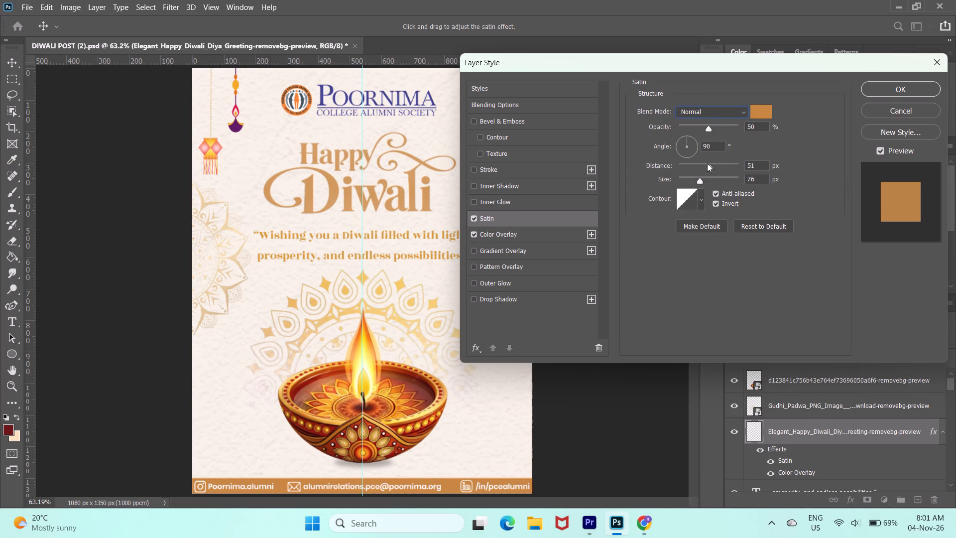
Set the title's Satin effect to 100% opacity, 250 px distance and 0 px size.
{"action": "left_click_drag", "start_coordinate": [707, 163], "coordinate": [748, 168]}
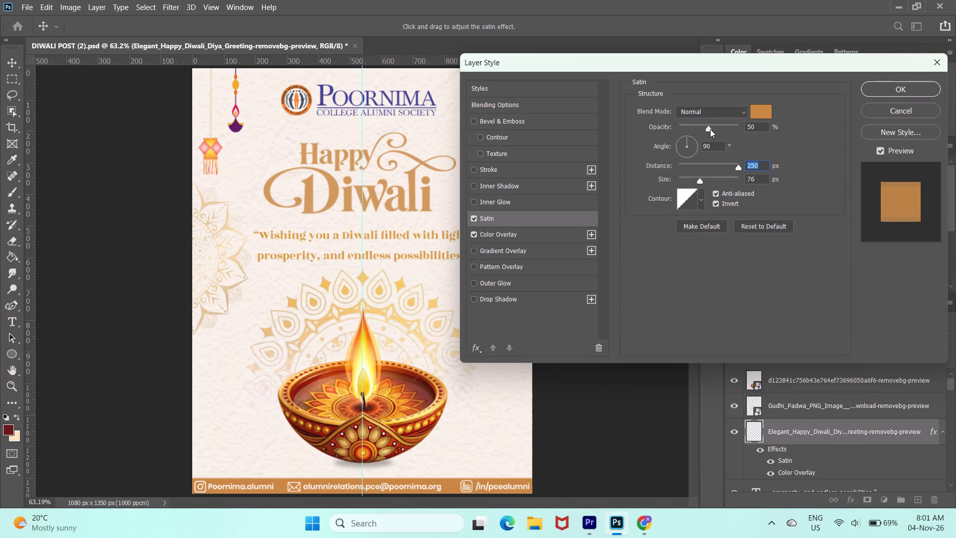
{"action": "left_click_drag", "start_coordinate": [710, 129], "coordinate": [883, 128]}
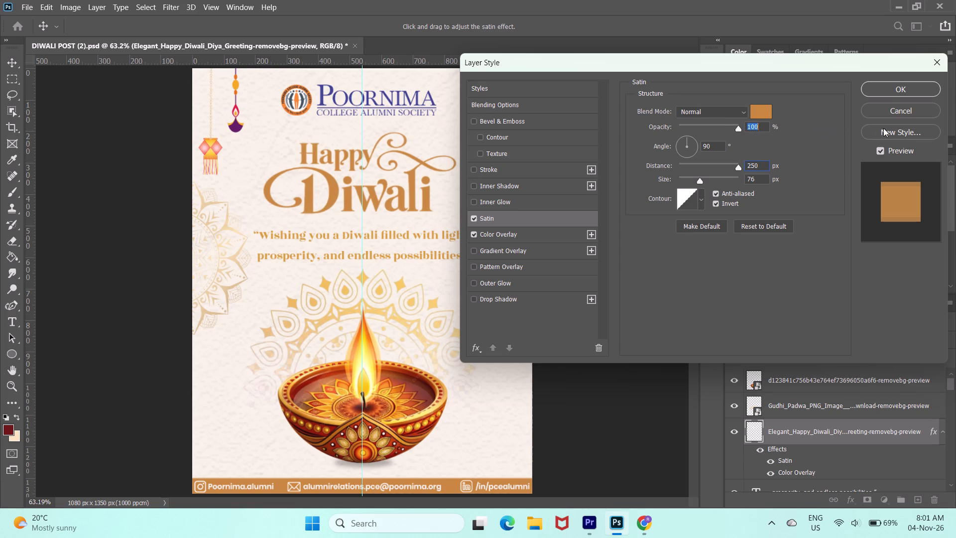
{"action": "left_click_drag", "start_coordinate": [883, 128], "coordinate": [889, 128]}
{"action": "left_click_drag", "start_coordinate": [699, 179], "coordinate": [752, 176]}
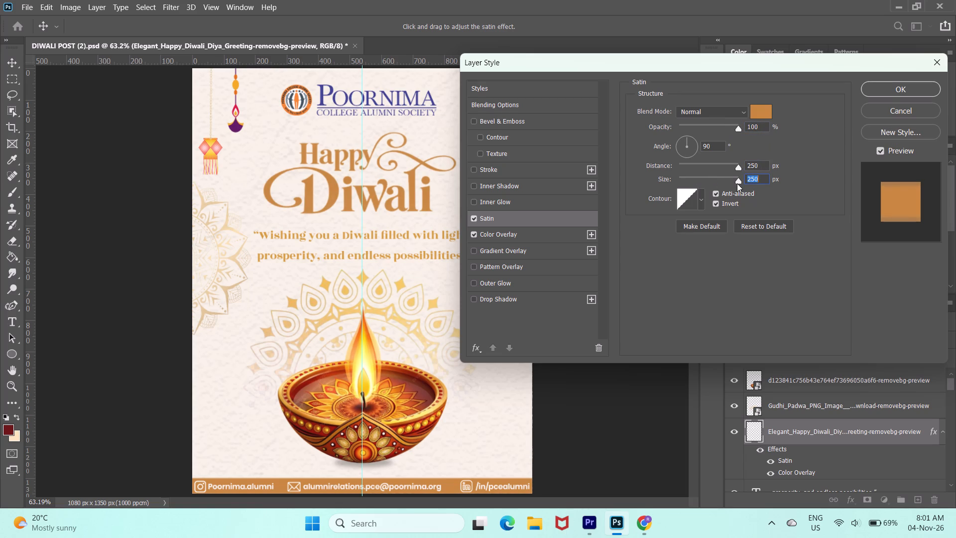
{"action": "left_click_drag", "start_coordinate": [738, 179], "coordinate": [614, 192]}
{"action": "left_click", "coordinate": [799, 256]}
Enable Inner Glow on the Happy Diwali title and set its opacity to 0%.
{"action": "left_click", "coordinate": [547, 198]}
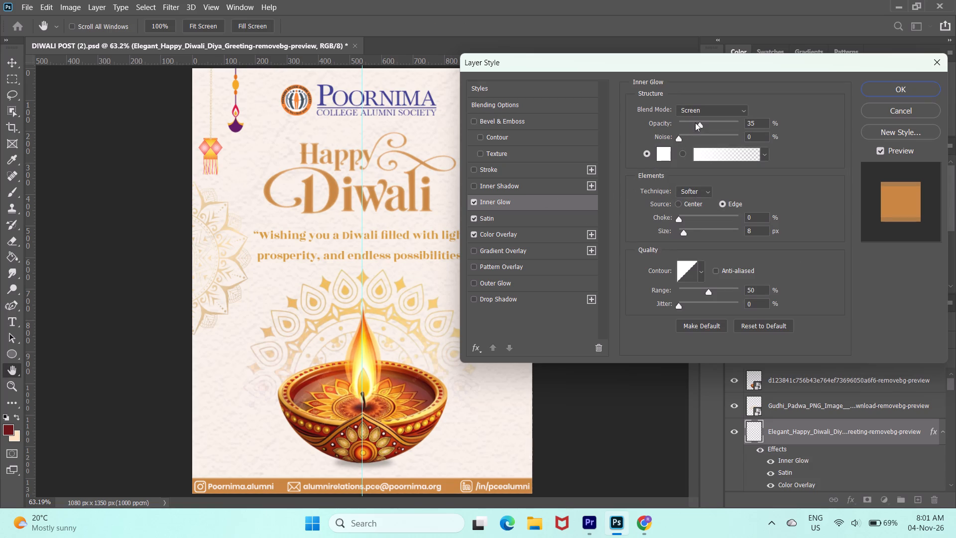
{"action": "left_click_drag", "start_coordinate": [698, 124], "coordinate": [795, 131]}
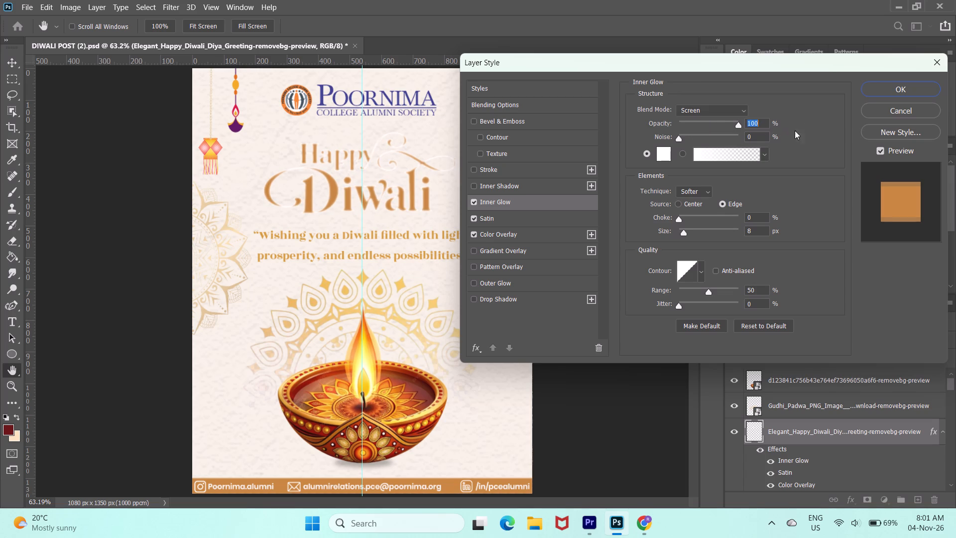
{"action": "left_click_drag", "start_coordinate": [795, 131], "coordinate": [625, 134]}
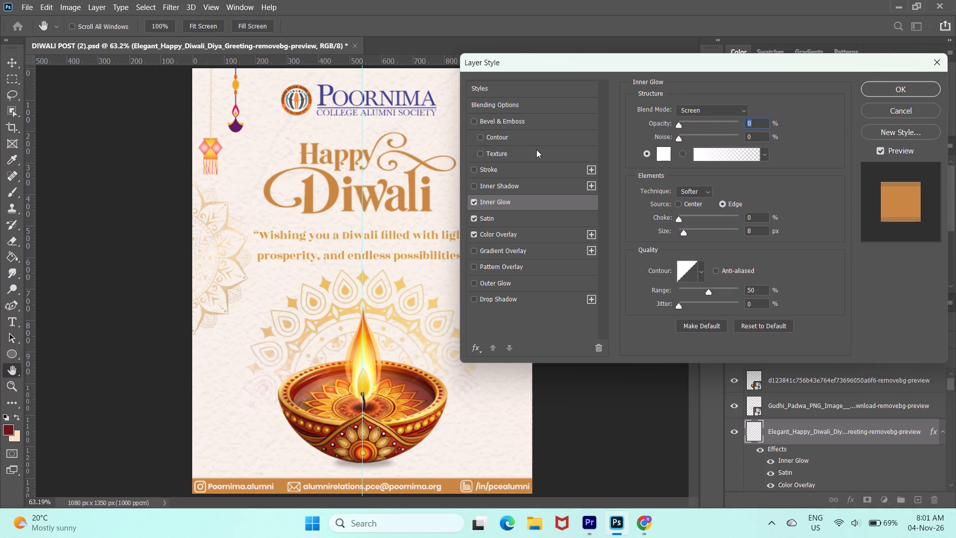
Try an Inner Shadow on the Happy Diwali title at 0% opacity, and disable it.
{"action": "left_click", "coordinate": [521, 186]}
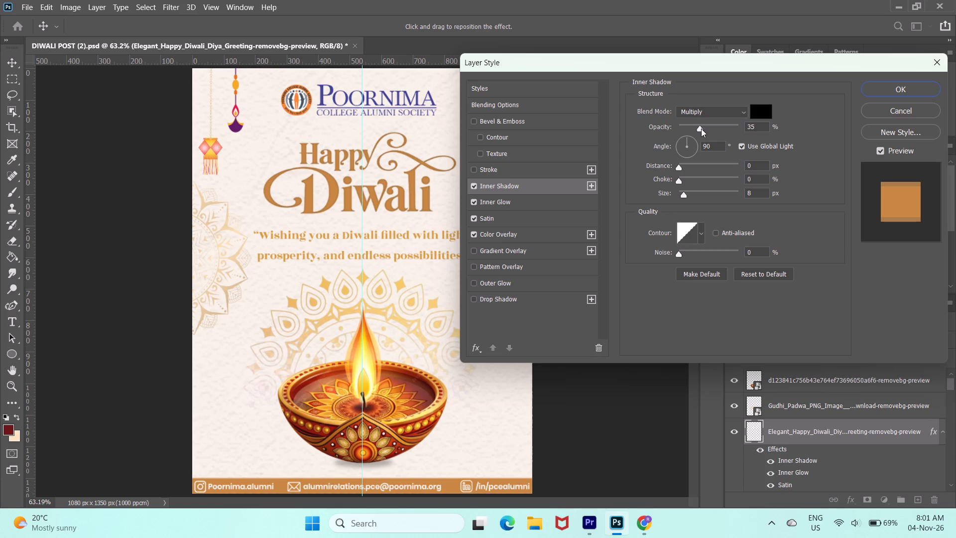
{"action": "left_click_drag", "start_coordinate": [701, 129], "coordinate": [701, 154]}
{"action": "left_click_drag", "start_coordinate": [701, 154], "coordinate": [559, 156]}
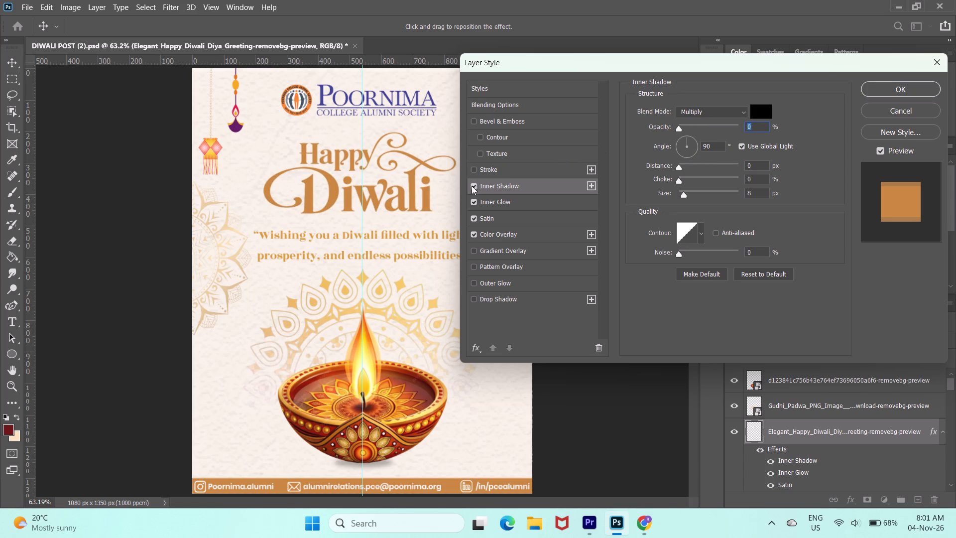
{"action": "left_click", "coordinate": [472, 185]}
Enable a Stroke on the Happy Diwali title and set its colour to c98940, sampled from the footer bar.
{"action": "left_click", "coordinate": [510, 169]}
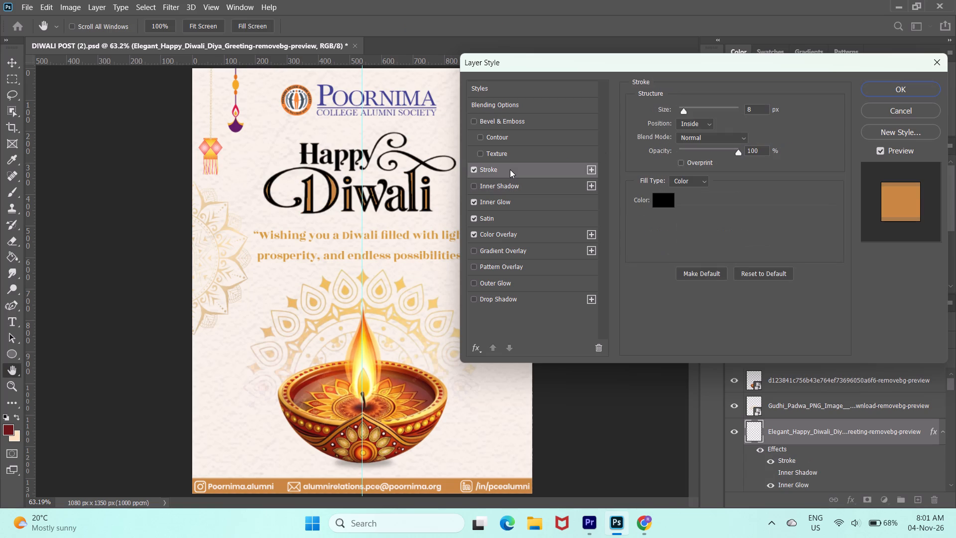
{"action": "left_click", "coordinate": [665, 198]}
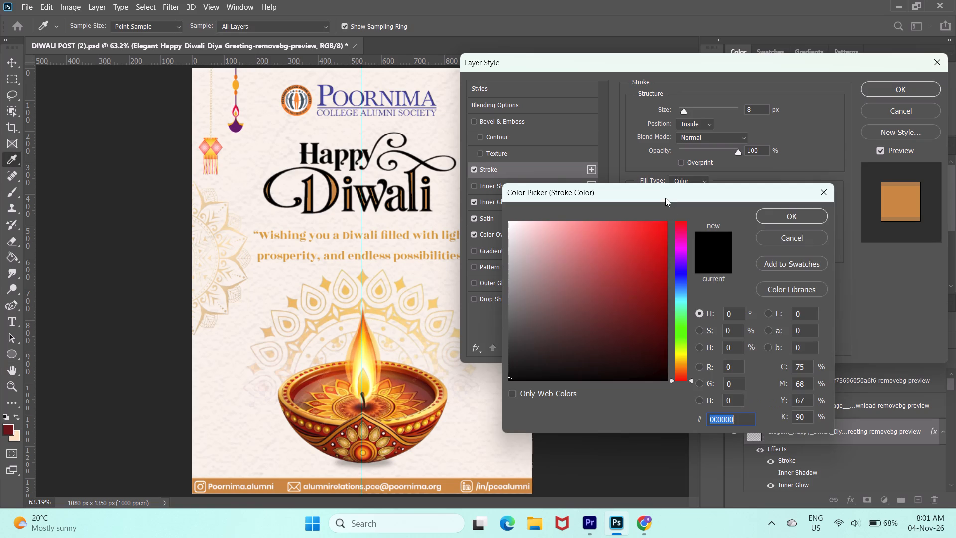
{"action": "left_click", "coordinate": [477, 418]}
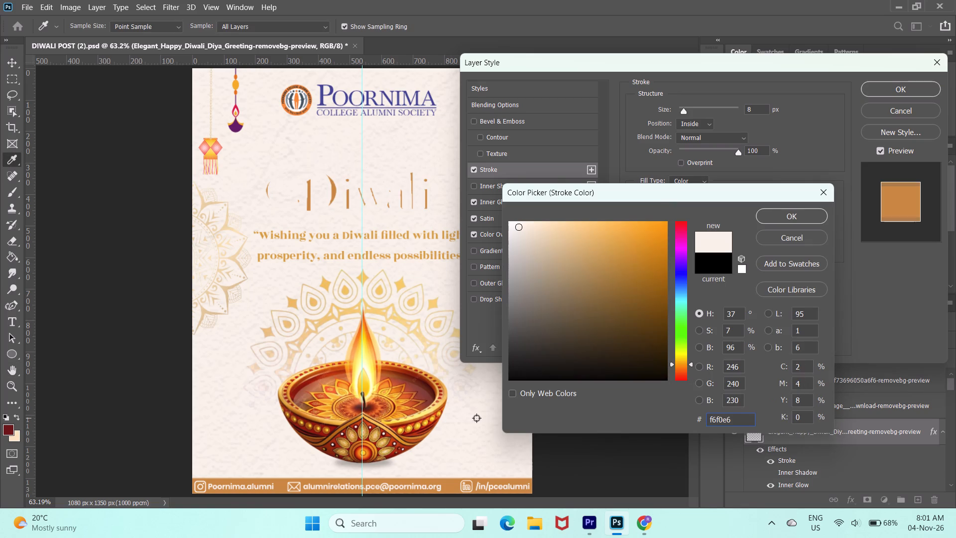
{"action": "left_click", "coordinate": [446, 493]}
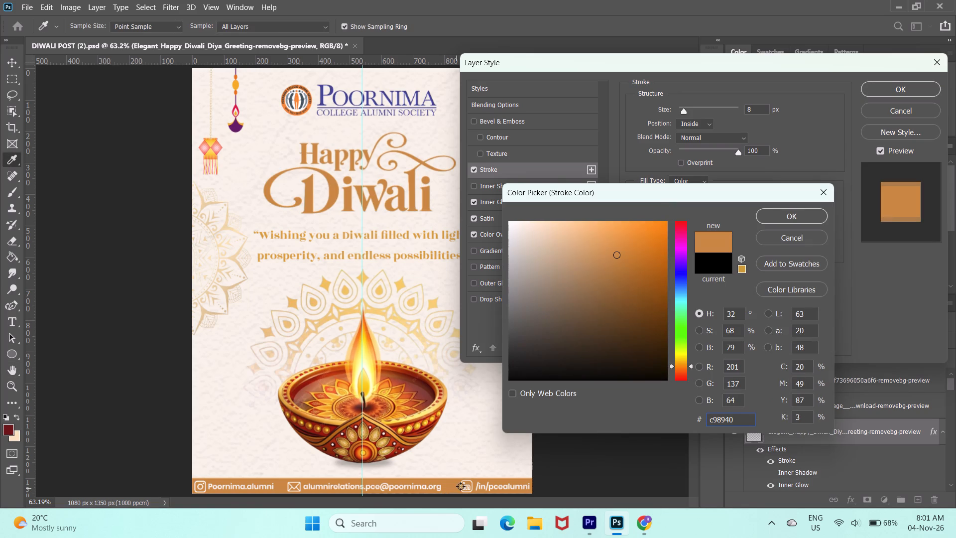
{"action": "left_click", "coordinate": [449, 493]}
{"action": "left_click", "coordinate": [771, 216]}
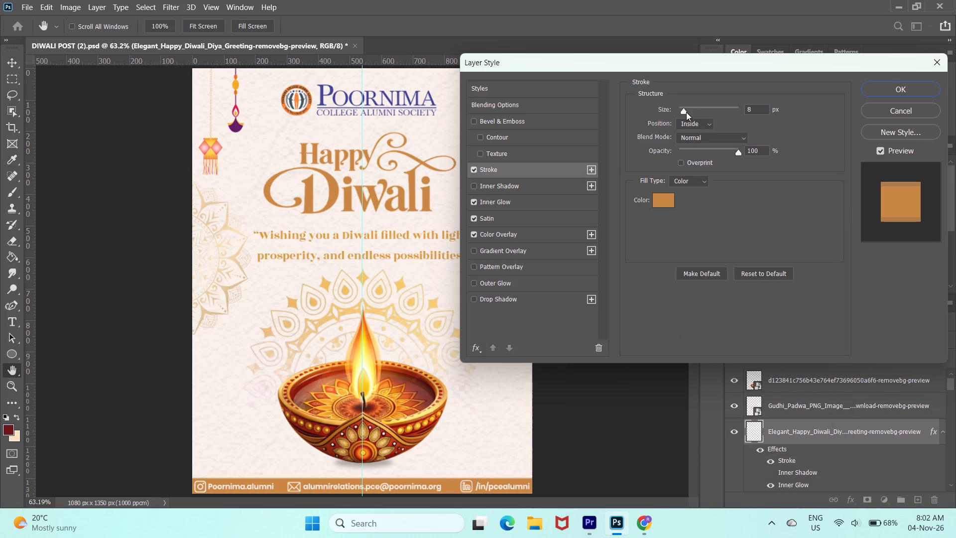
Set the size of the Happy Diwali title's inside stroke to 95 px.
{"action": "left_click", "coordinate": [685, 111]}
{"action": "scroll", "coordinate": [684, 118], "scroll_direction": "down", "scroll_amount": 1}
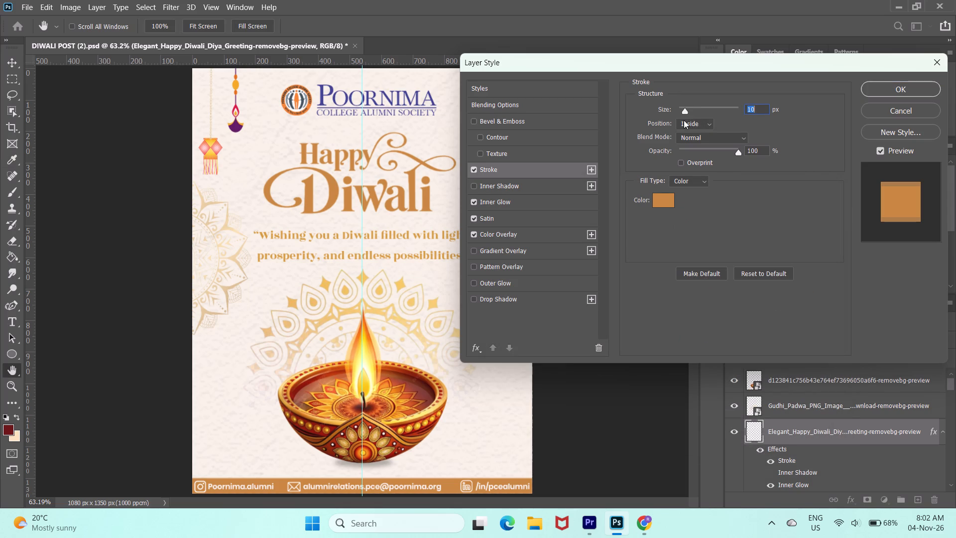
{"action": "scroll", "coordinate": [684, 120], "scroll_direction": "down", "scroll_amount": 1}
{"action": "scroll", "coordinate": [685, 111], "scroll_direction": "up", "scroll_amount": 1}
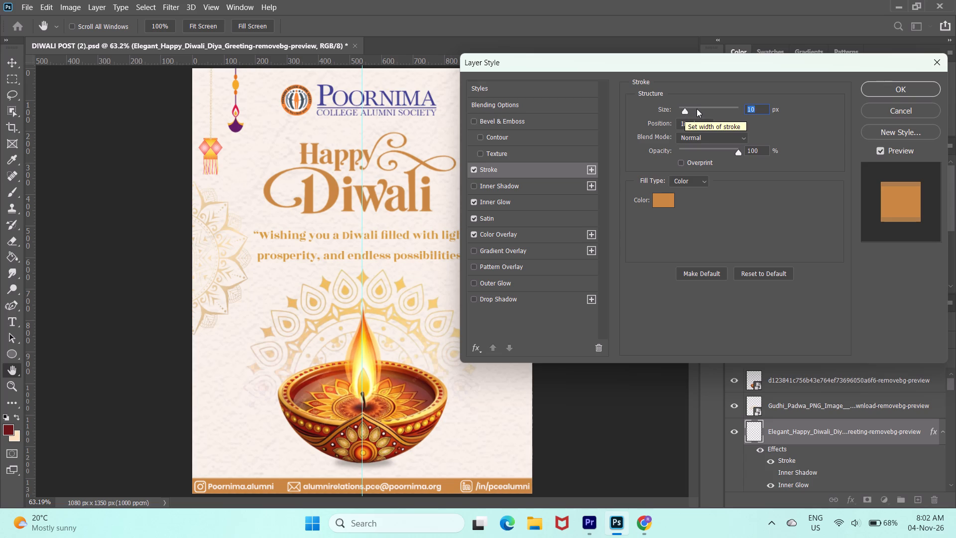
{"action": "left_click_drag", "start_coordinate": [686, 110], "coordinate": [710, 111]}
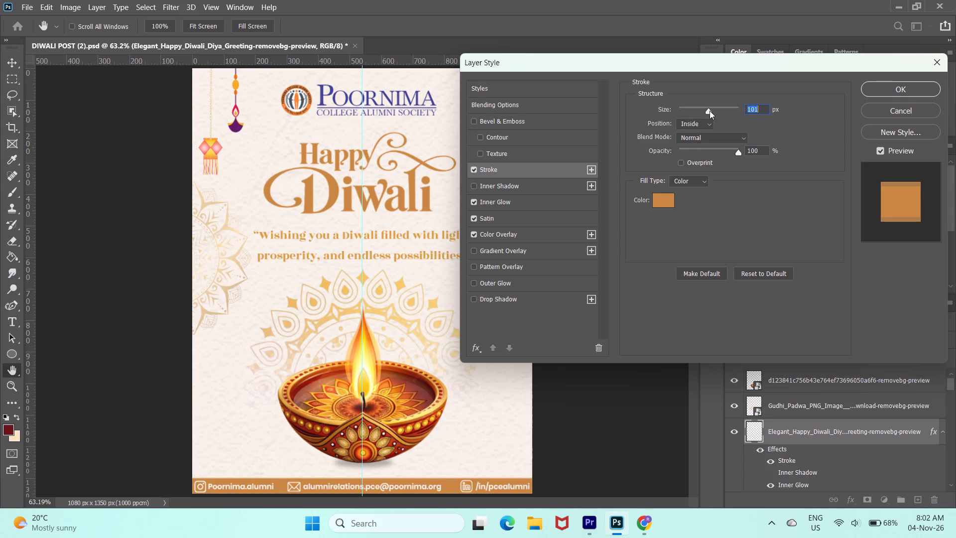
{"action": "left_click_drag", "start_coordinate": [710, 111], "coordinate": [717, 113]}
{"action": "left_click", "coordinate": [717, 113]}
{"action": "left_click_drag", "start_coordinate": [717, 113], "coordinate": [705, 122]}
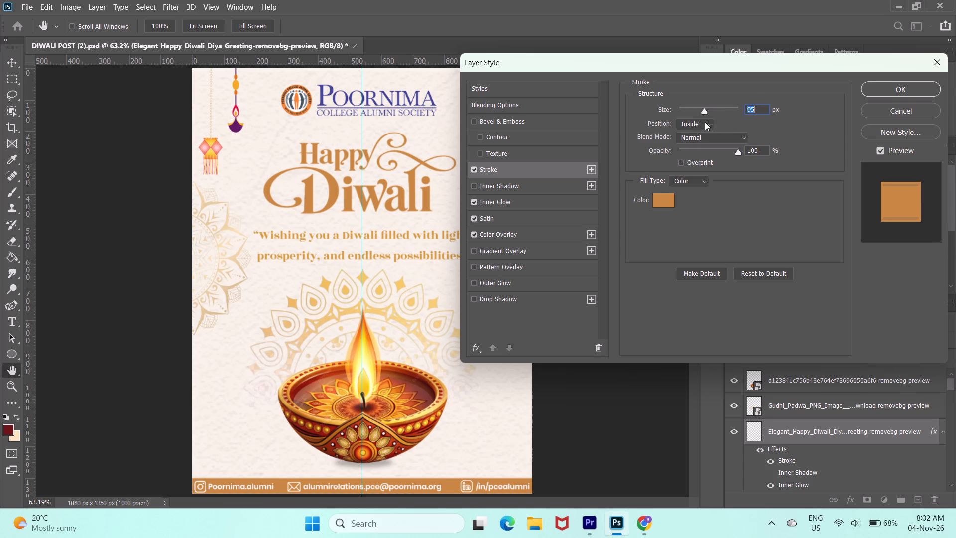
Reduce the Happy Diwali title's stroke size to 1 px and disable the Stroke effect.
{"action": "left_click", "coordinate": [737, 189]}
{"action": "left_click", "coordinate": [705, 111]}
{"action": "left_click", "coordinate": [707, 111]}
{"action": "left_click_drag", "start_coordinate": [707, 111], "coordinate": [701, 110]}
{"action": "left_click_drag", "start_coordinate": [701, 110], "coordinate": [656, 110]}
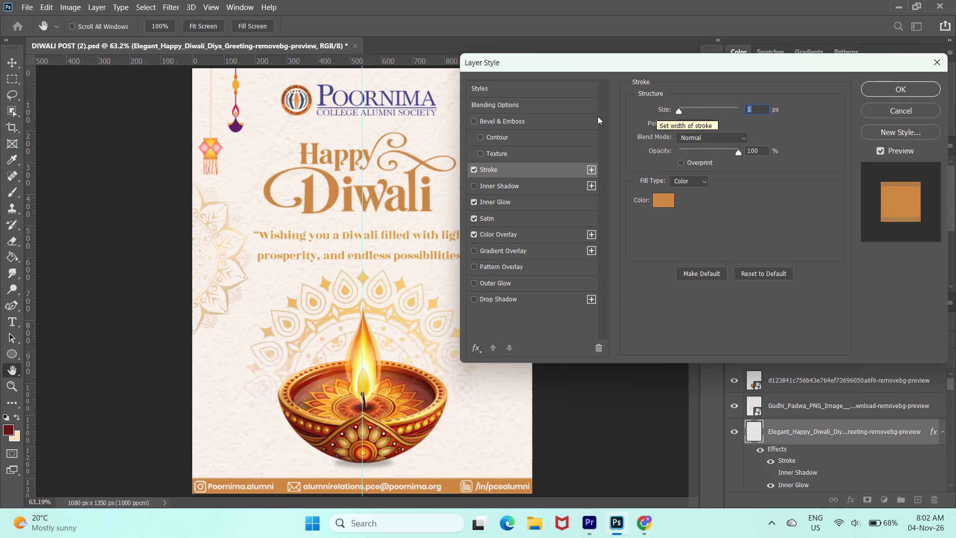
{"action": "left_click", "coordinate": [472, 169]}
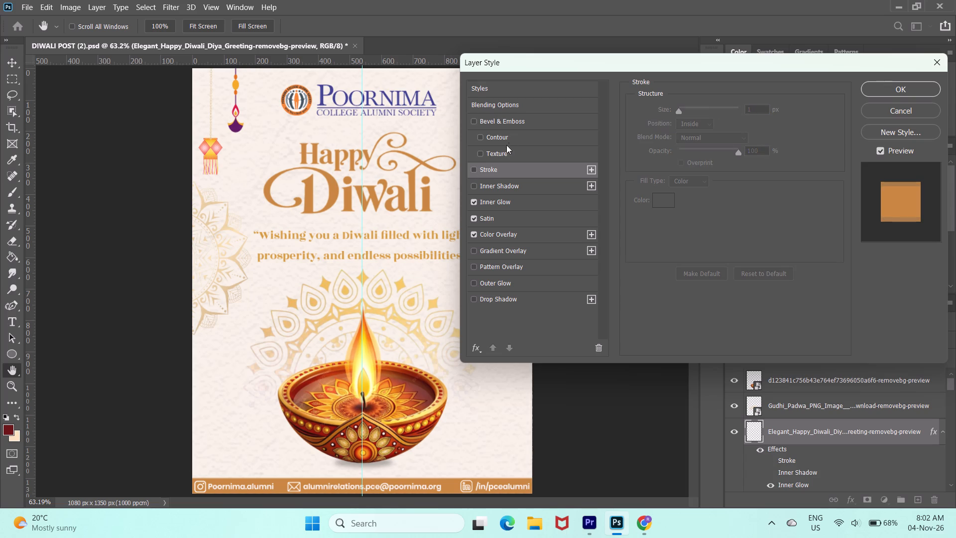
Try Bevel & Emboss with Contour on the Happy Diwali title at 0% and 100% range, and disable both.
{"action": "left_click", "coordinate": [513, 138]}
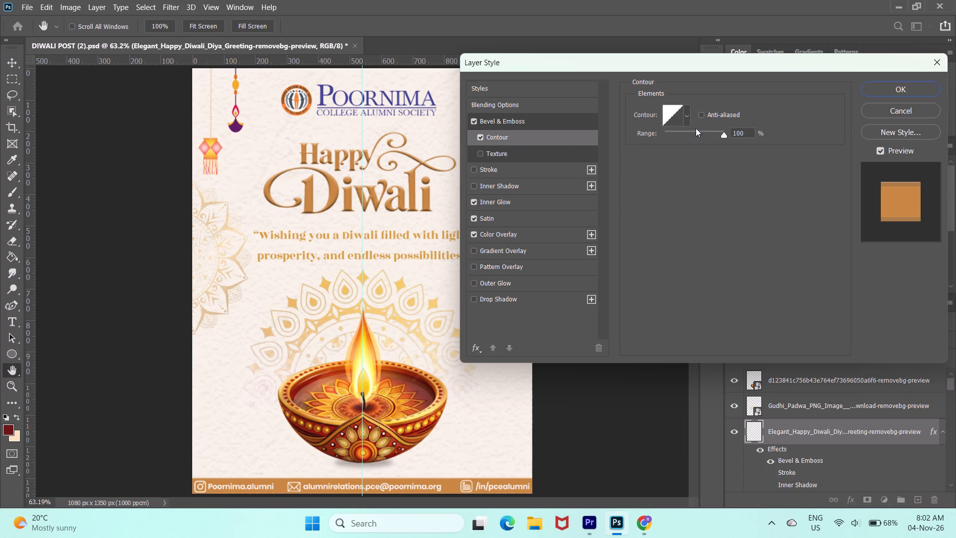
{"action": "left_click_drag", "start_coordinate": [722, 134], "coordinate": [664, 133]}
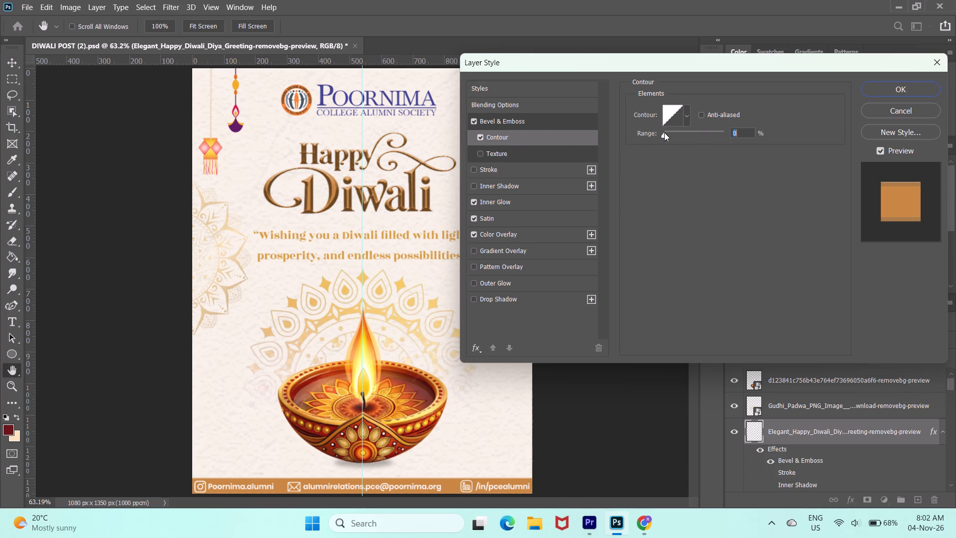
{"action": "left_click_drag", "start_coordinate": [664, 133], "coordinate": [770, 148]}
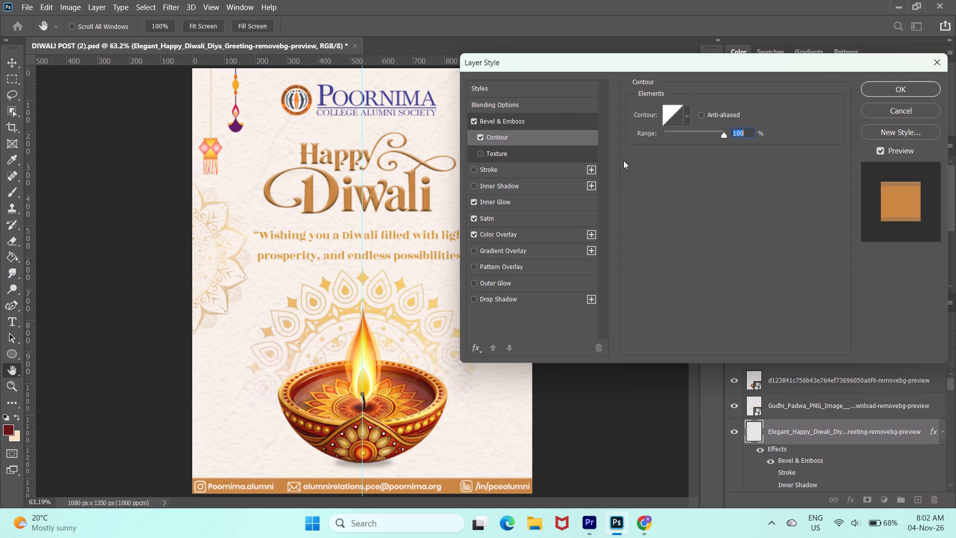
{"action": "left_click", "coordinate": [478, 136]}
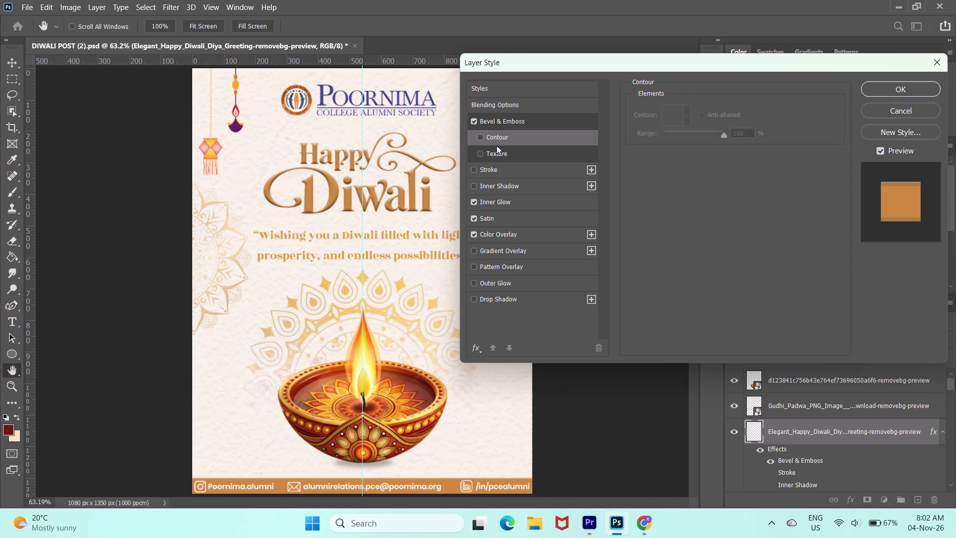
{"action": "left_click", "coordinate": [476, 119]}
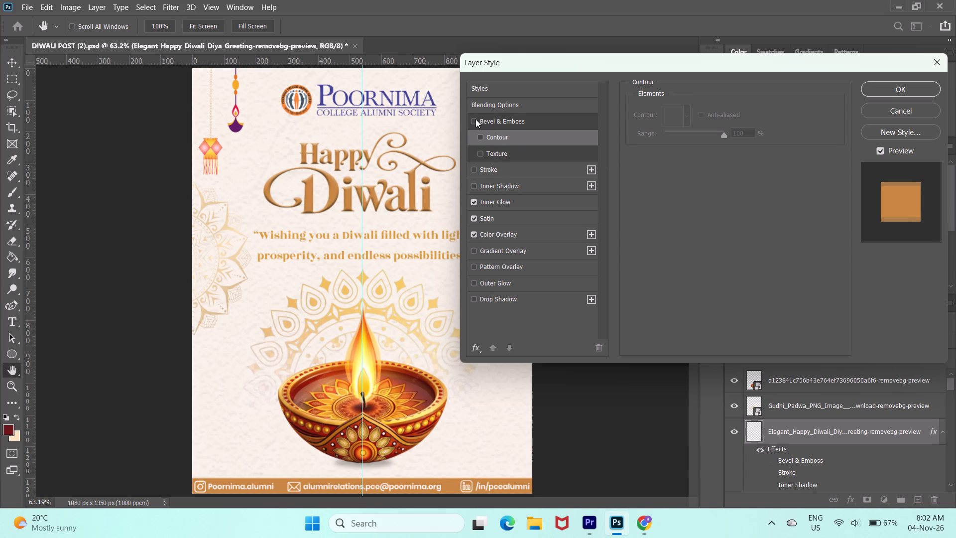
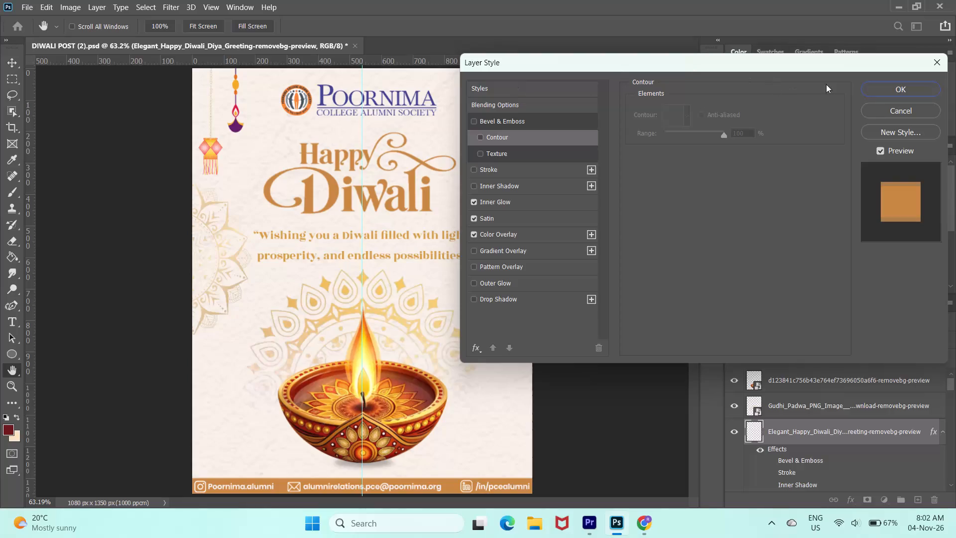
Apply the Happy Diwali title's layer style with Inner Glow, Satin and Color Overlay enabled.
{"action": "left_click", "coordinate": [867, 88]}
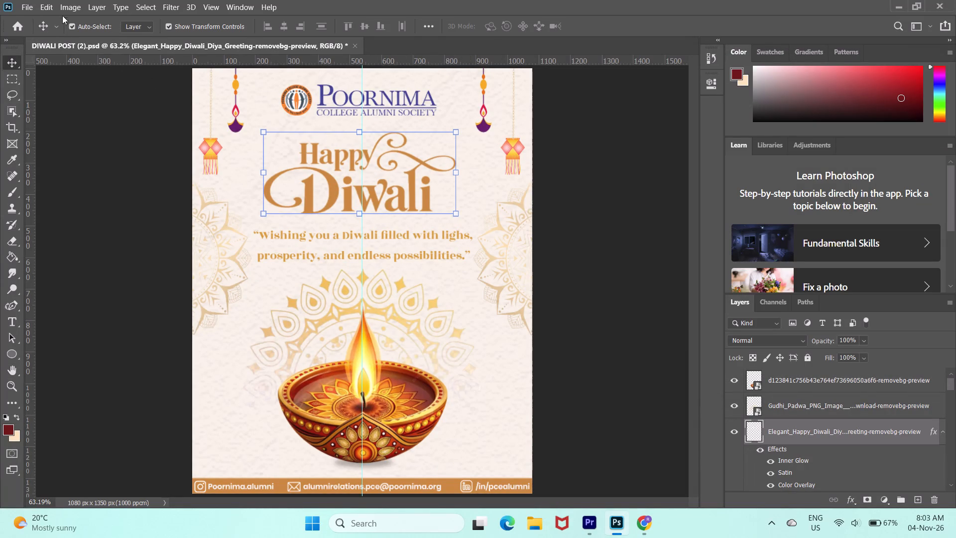
Apply Auto Contrast to the Happy Diwali title layer.
{"action": "left_click", "coordinate": [47, 8]}
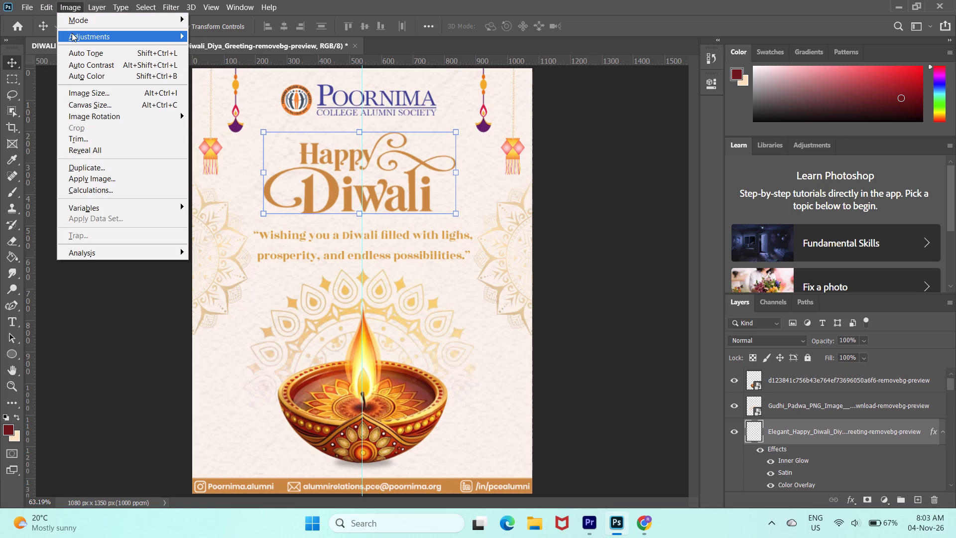
{"action": "left_click", "coordinate": [92, 61]}
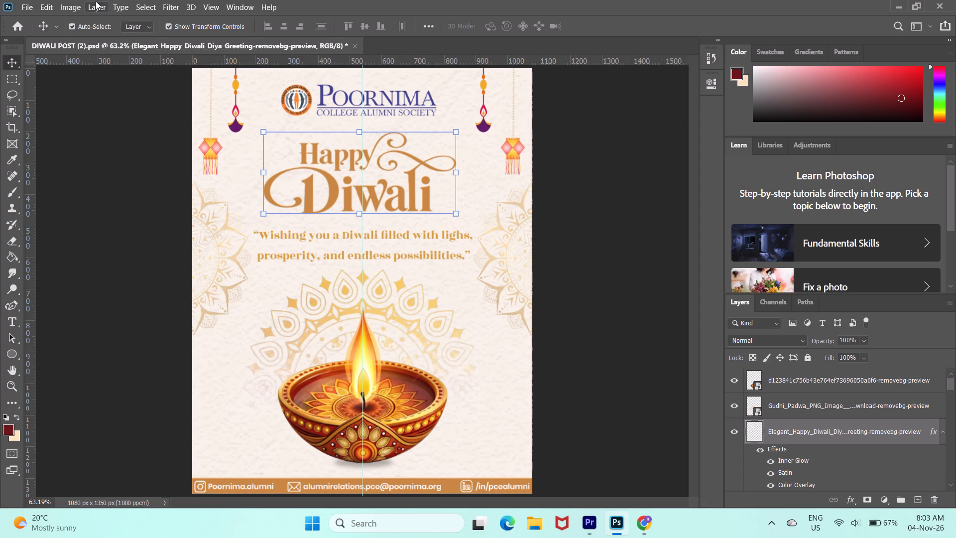
Adjust the Happy Diwali title's brightness to 150 and contrast to 100, and deselect the layer.
{"action": "left_click", "coordinate": [66, 0]}
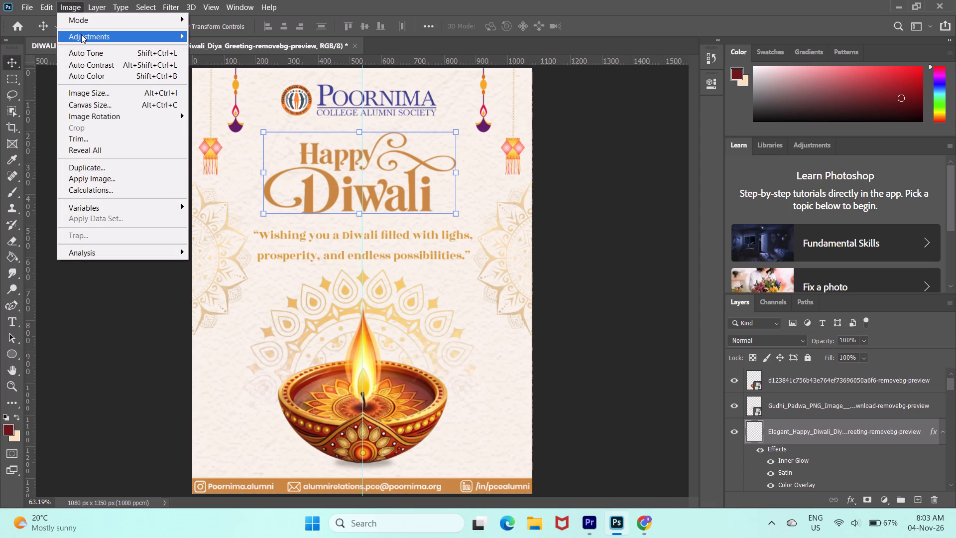
{"action": "left_click", "coordinate": [81, 34]}
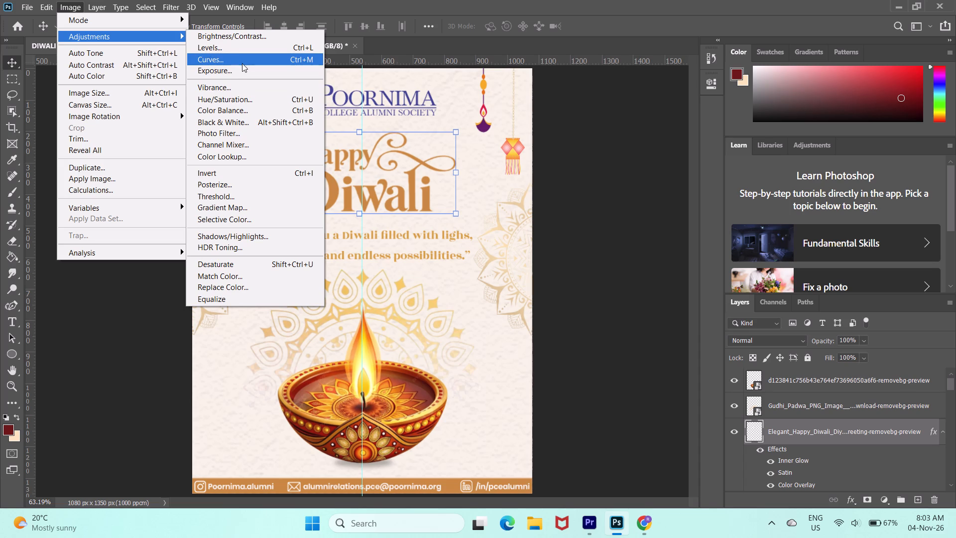
{"action": "left_click", "coordinate": [249, 39]}
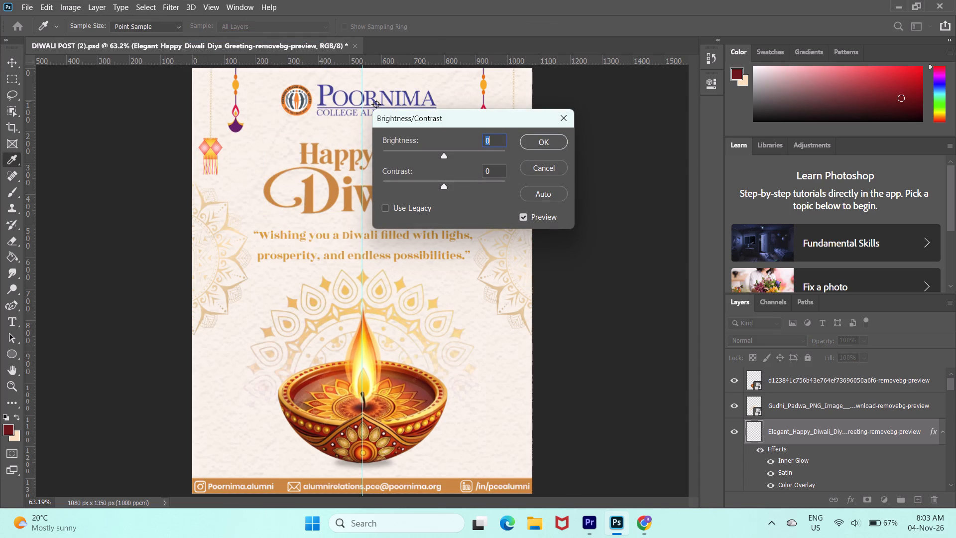
{"action": "left_click_drag", "start_coordinate": [459, 115], "coordinate": [488, 211]}
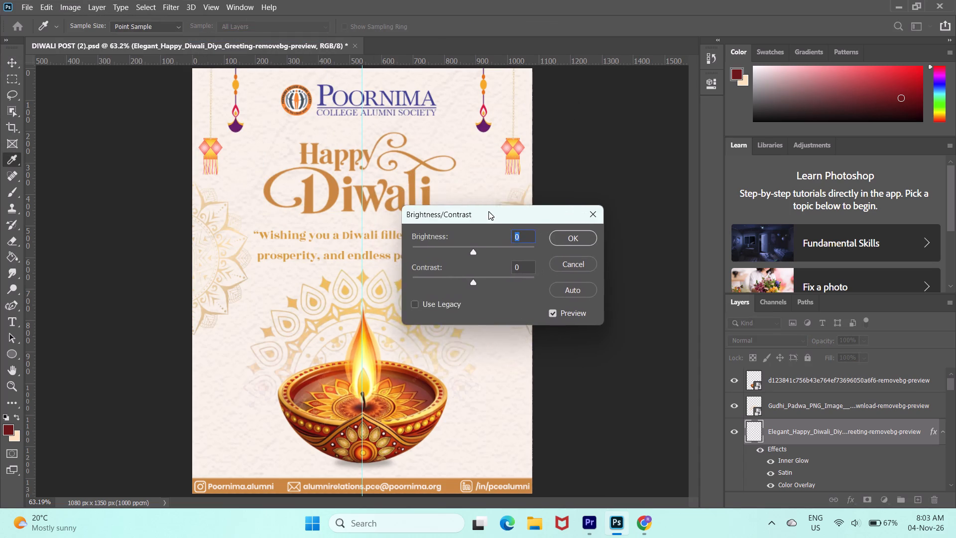
{"action": "left_click_drag", "start_coordinate": [488, 211], "coordinate": [476, 262]}
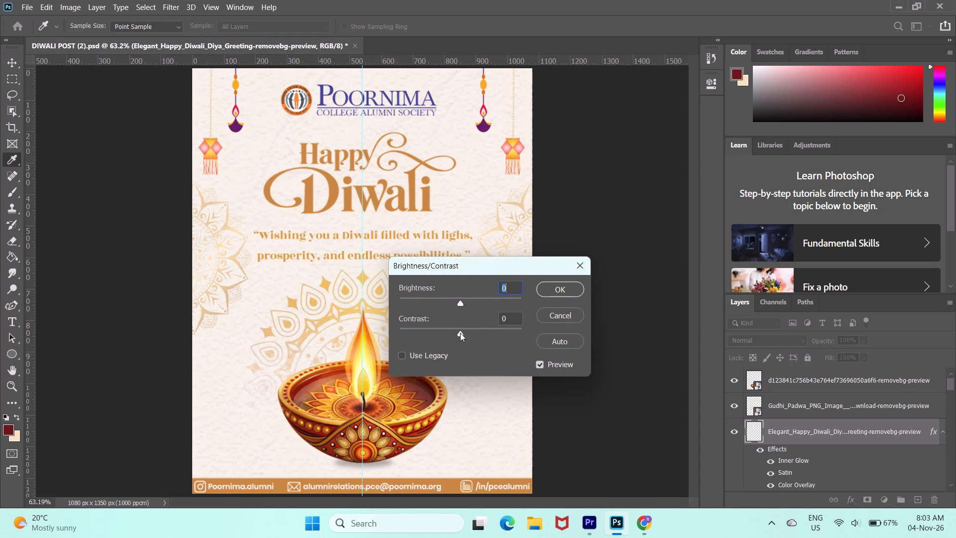
{"action": "left_click_drag", "start_coordinate": [460, 331], "coordinate": [520, 331]}
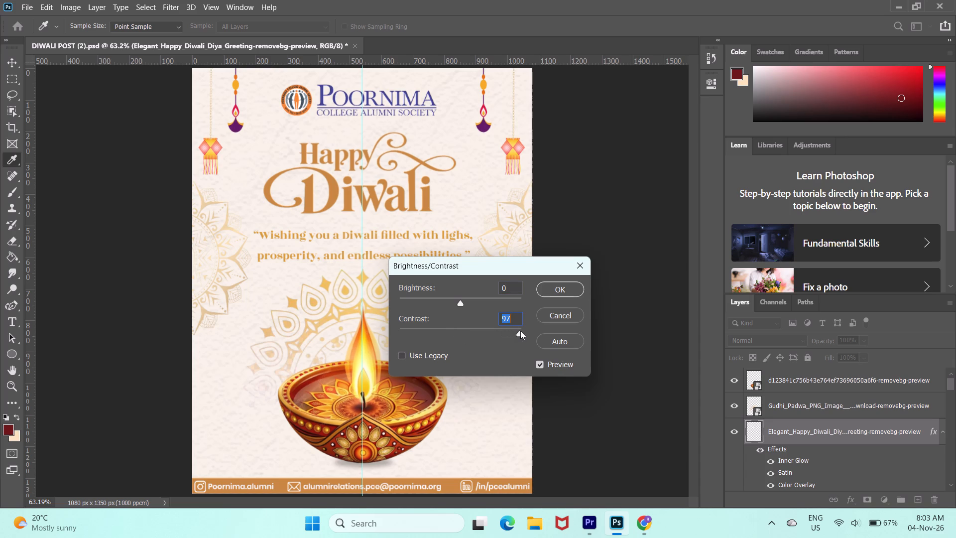
{"action": "left_click_drag", "start_coordinate": [519, 335], "coordinate": [395, 330]}
{"action": "left_click_drag", "start_coordinate": [395, 330], "coordinate": [380, 332]}
{"action": "left_click_drag", "start_coordinate": [401, 334], "coordinate": [544, 335]}
{"action": "left_click_drag", "start_coordinate": [463, 303], "coordinate": [480, 302]}
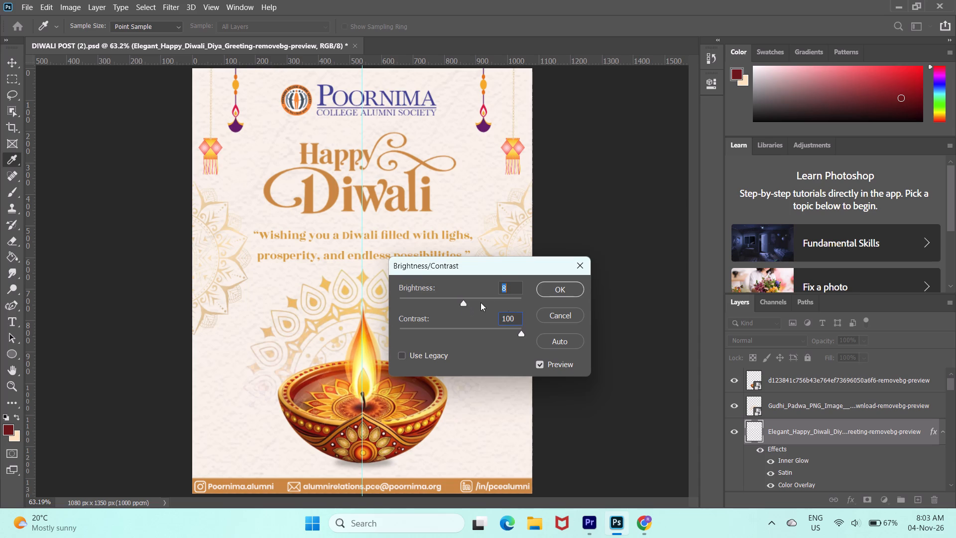
{"action": "left_click_drag", "start_coordinate": [480, 302], "coordinate": [528, 302]}
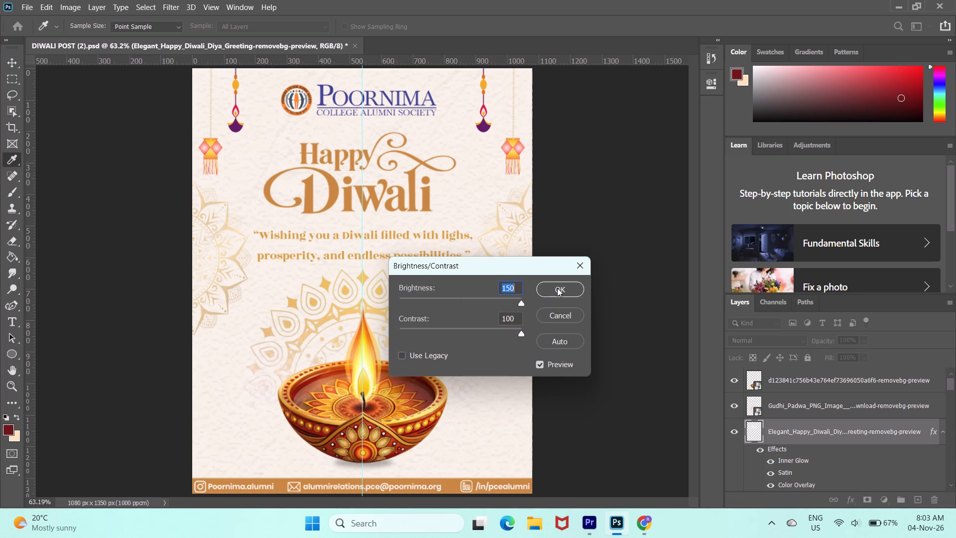
{"action": "left_click", "coordinate": [557, 288]}
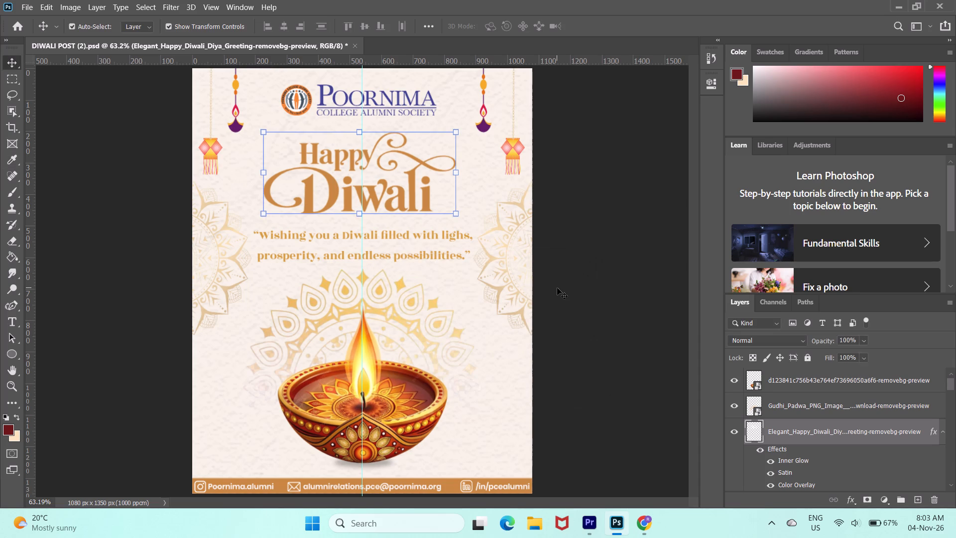
{"action": "left_click", "coordinate": [557, 288]}
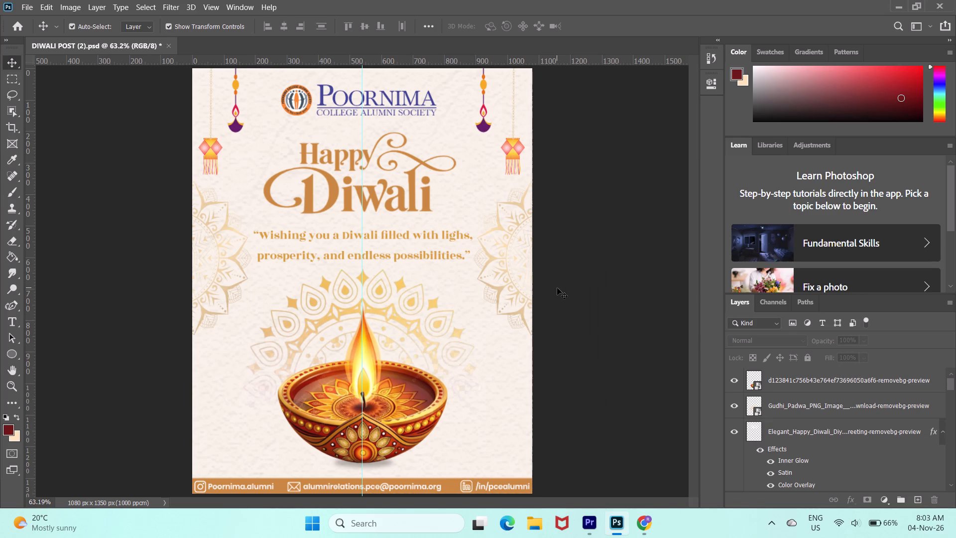
{"action": "left_click", "coordinate": [557, 288]}
Switch to Chrome and replace the open Pinterest and remove.bg pages with a blank new tab.
{"action": "left_click", "coordinate": [645, 532]}
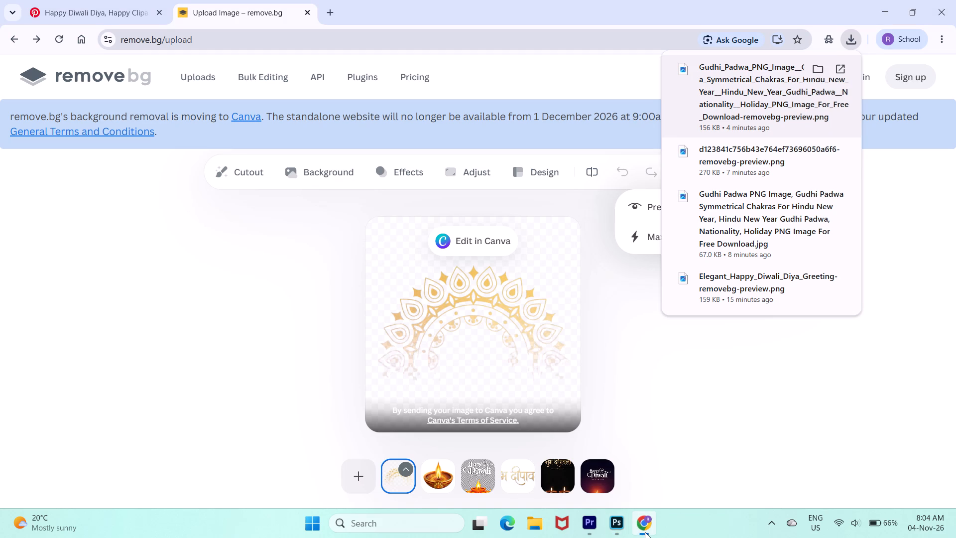
{"action": "left_click", "coordinate": [715, 416]}
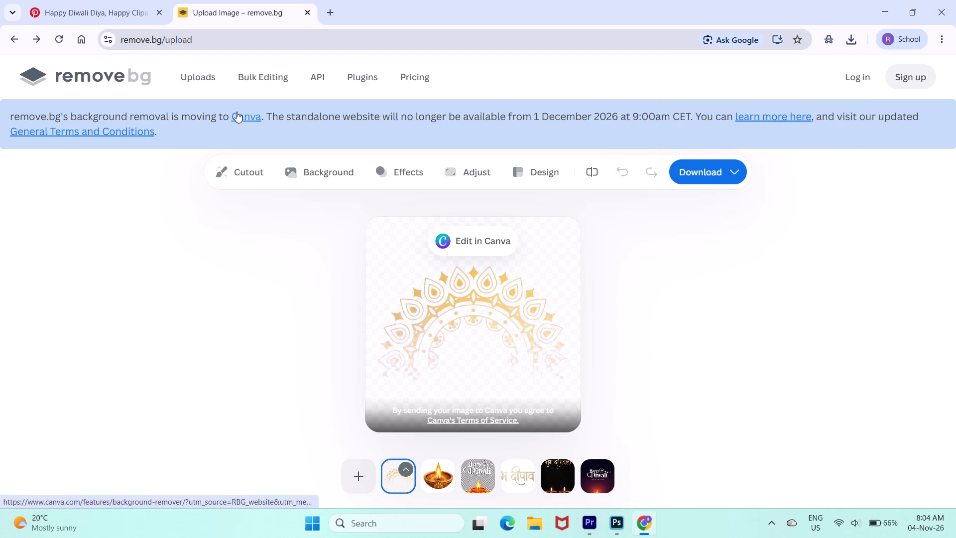
{"action": "left_click", "coordinate": [162, 11]}
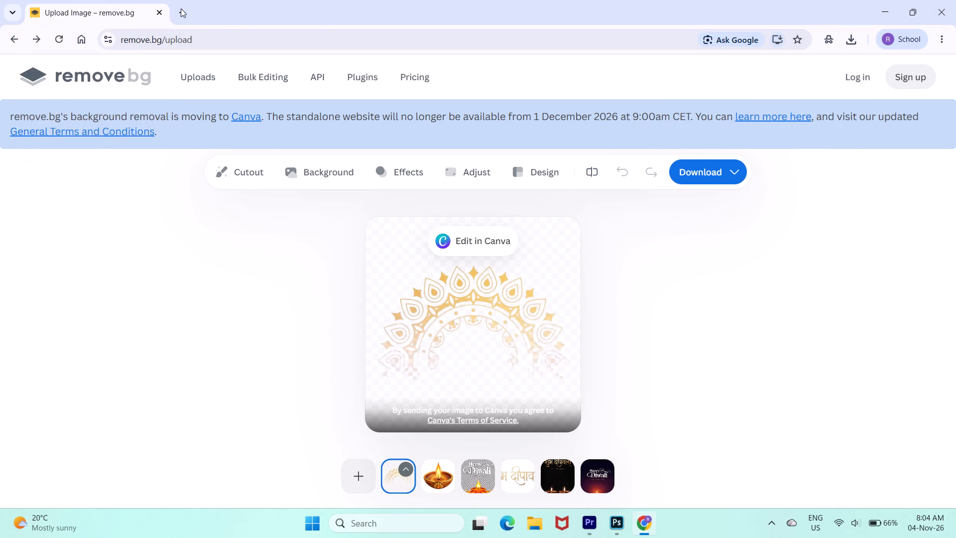
{"action": "left_click_drag", "start_coordinate": [181, 7], "coordinate": [181, 12]}
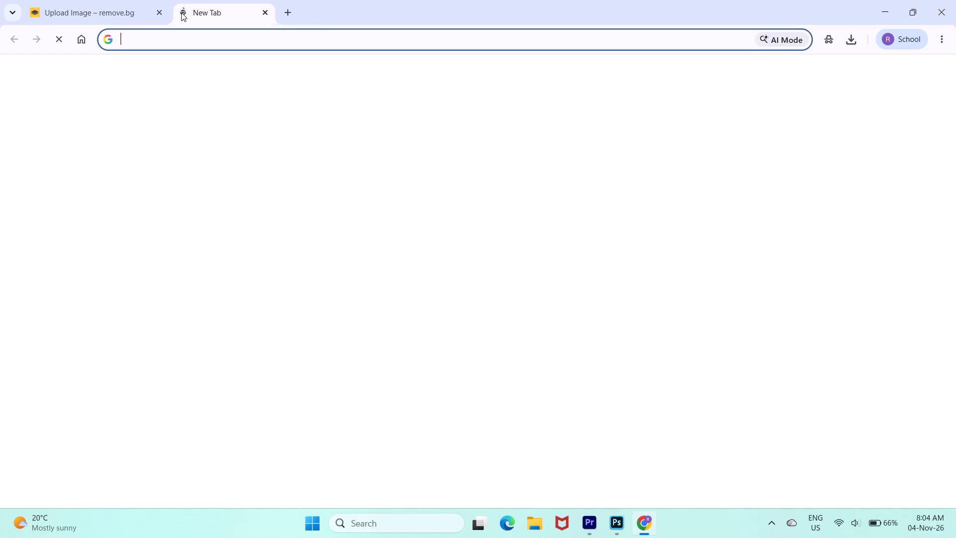
{"action": "left_click", "coordinate": [181, 12]}
{"action": "left_click", "coordinate": [159, 12]}
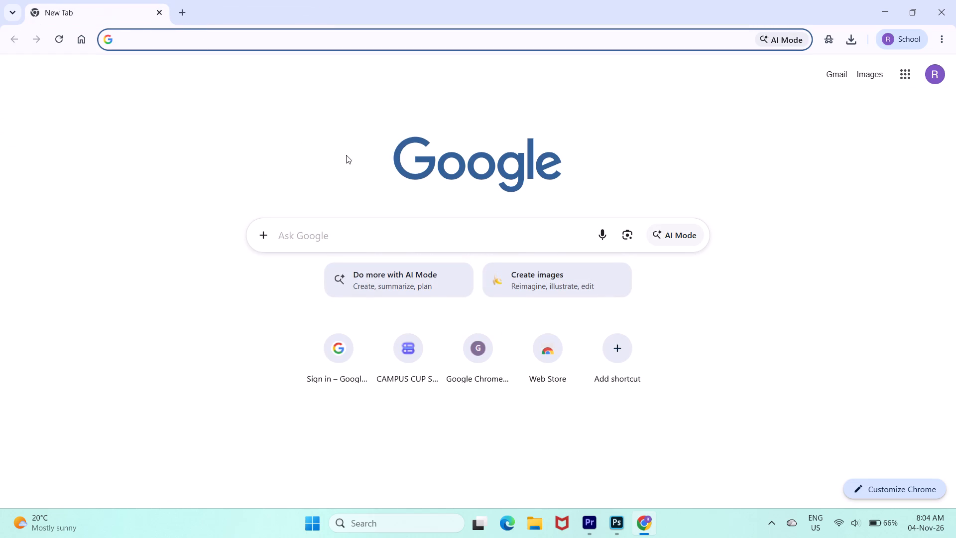
Search Google for professional fonts and open FontSpace's Professional Fonts page.
{"action": "left_click", "coordinate": [394, 240]}
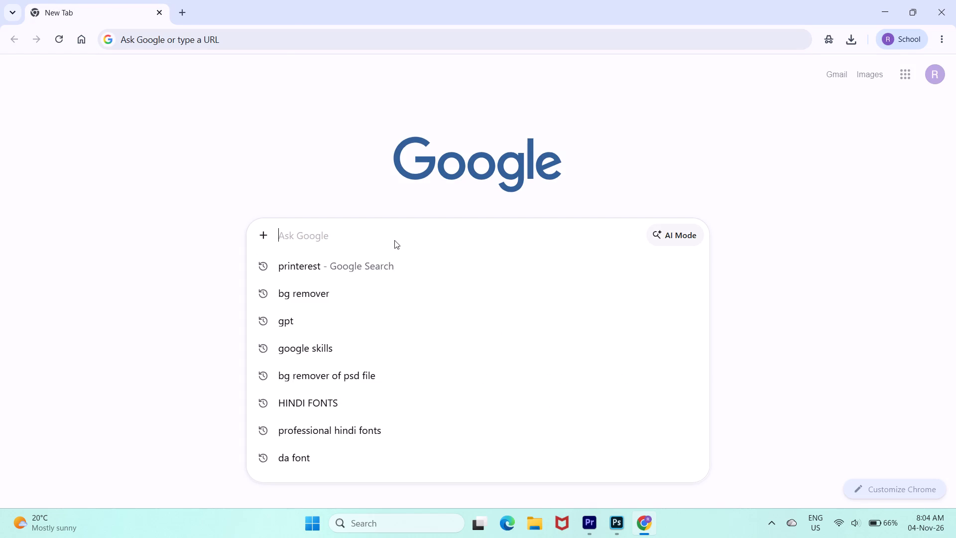
{"action": "type", "text": "PRO"}
{"action": "type", "text": "FESS"}
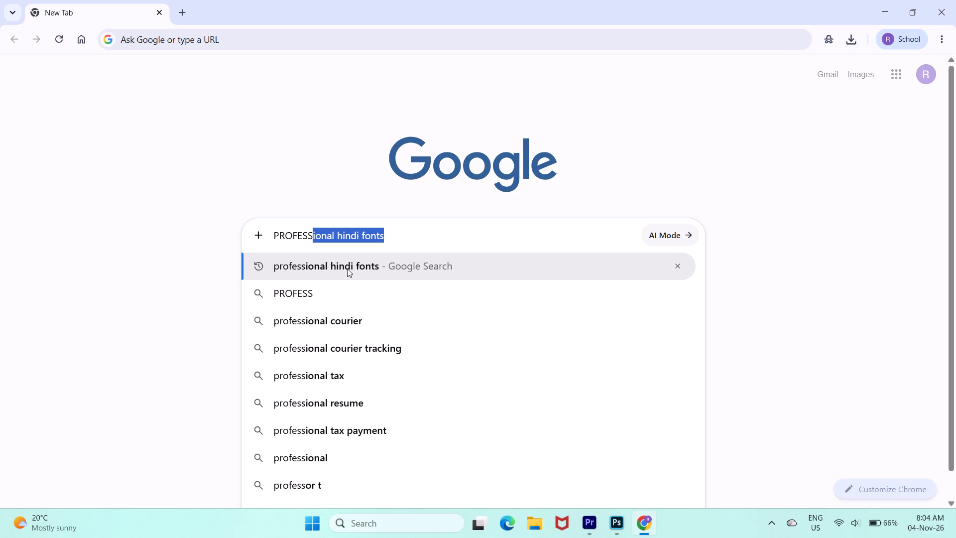
{"action": "left_click", "coordinate": [359, 234]}
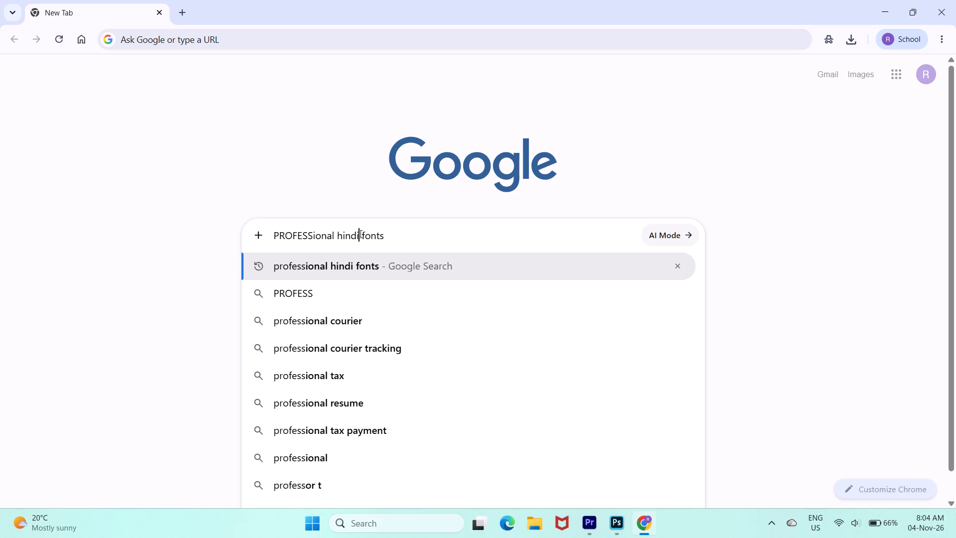
{"action": "key", "text": "ctrl+BackSpace"}
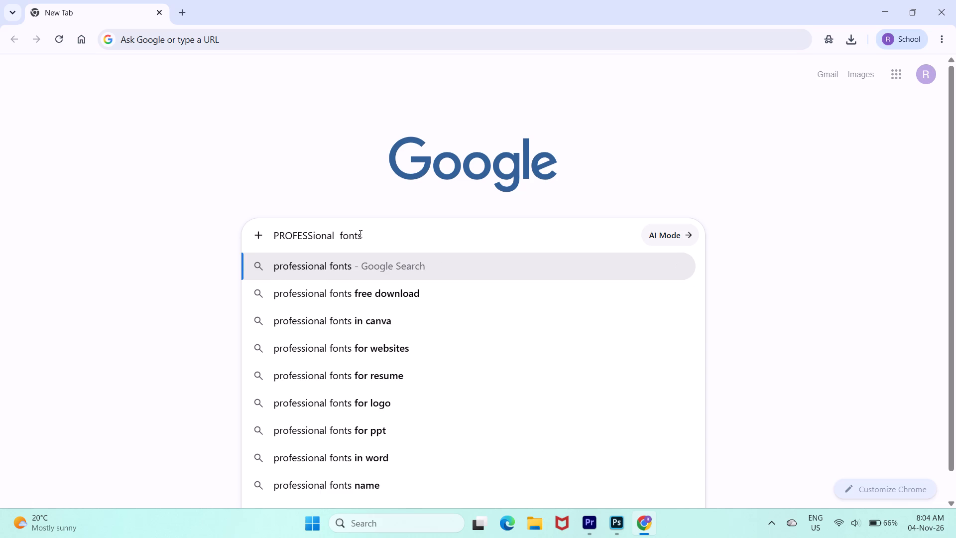
{"action": "key", "text": "Return"}
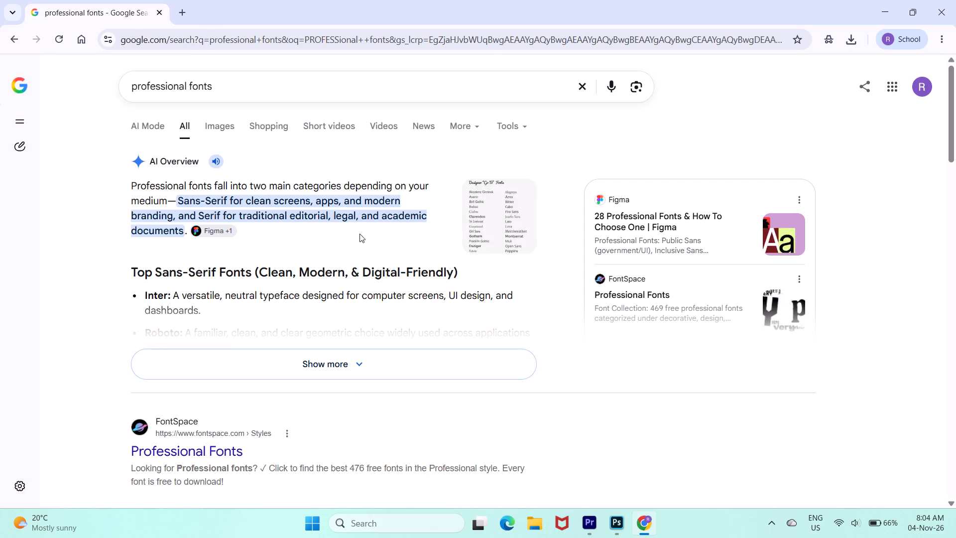
{"action": "left_click", "coordinate": [239, 450]}
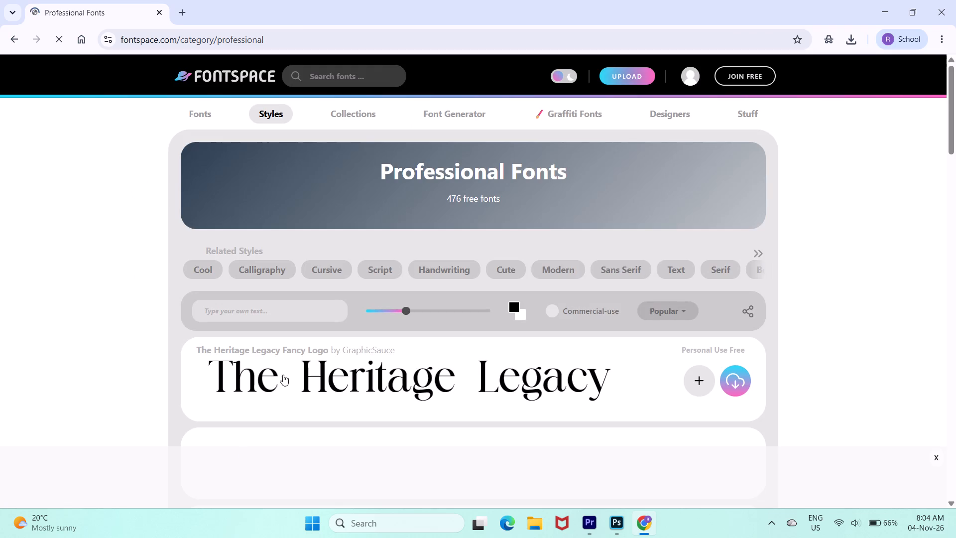
Look through FontSpace's Professional Fonts collection for a typeface suited to the Diwali post.
{"action": "scroll", "coordinate": [323, 385], "scroll_direction": "down", "scroll_amount": 2}
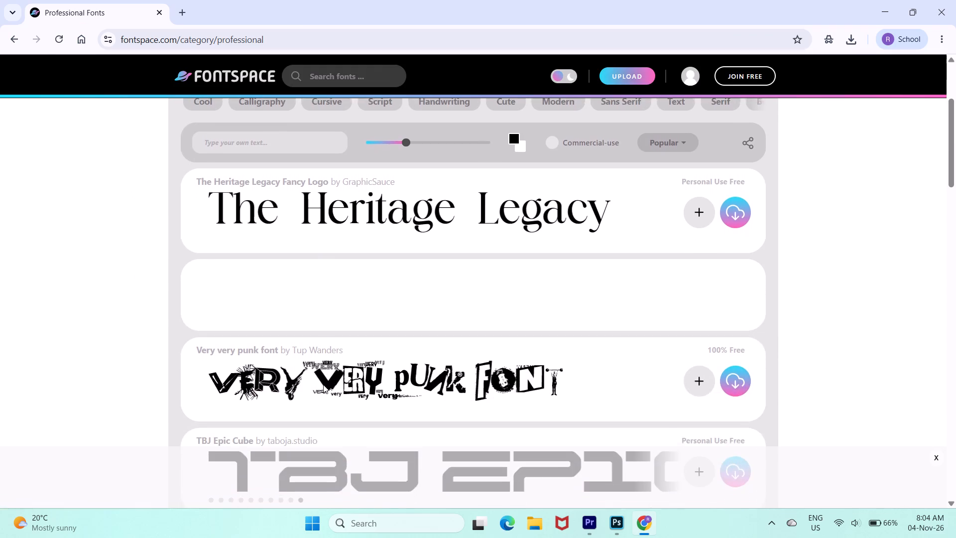
{"action": "scroll", "coordinate": [323, 385], "scroll_direction": "down", "scroll_amount": 4}
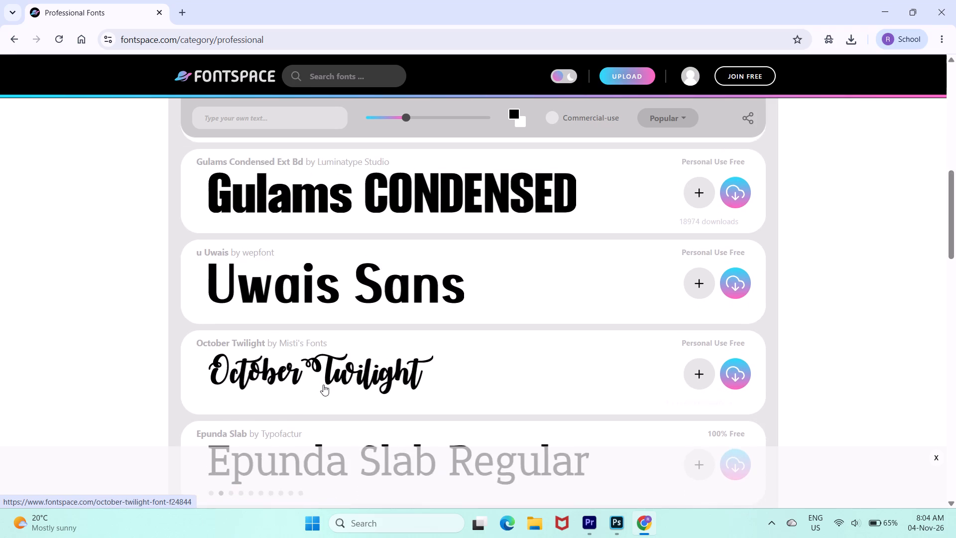
{"action": "scroll", "coordinate": [323, 385], "scroll_direction": "down", "scroll_amount": 4}
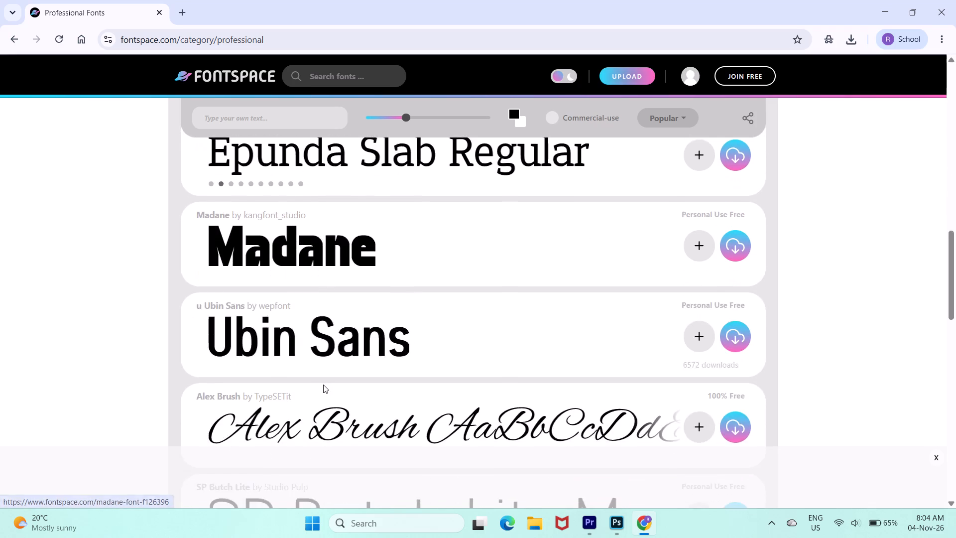
{"action": "scroll", "coordinate": [323, 385], "scroll_direction": "down", "scroll_amount": 4}
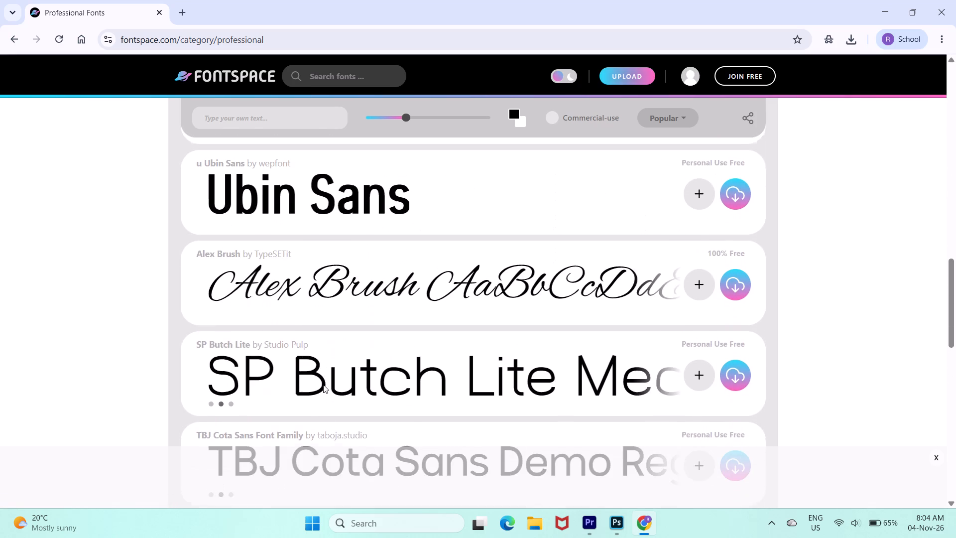
{"action": "scroll", "coordinate": [323, 385], "scroll_direction": "down", "scroll_amount": 7}
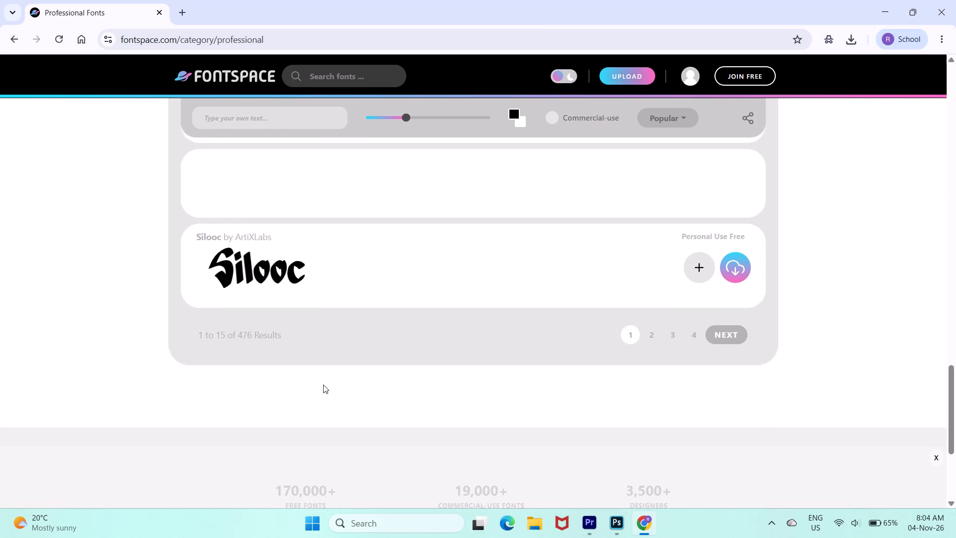
{"action": "scroll", "coordinate": [323, 385], "scroll_direction": "up", "scroll_amount": 11}
{"action": "scroll", "coordinate": [323, 385], "scroll_direction": "down", "scroll_amount": 1}
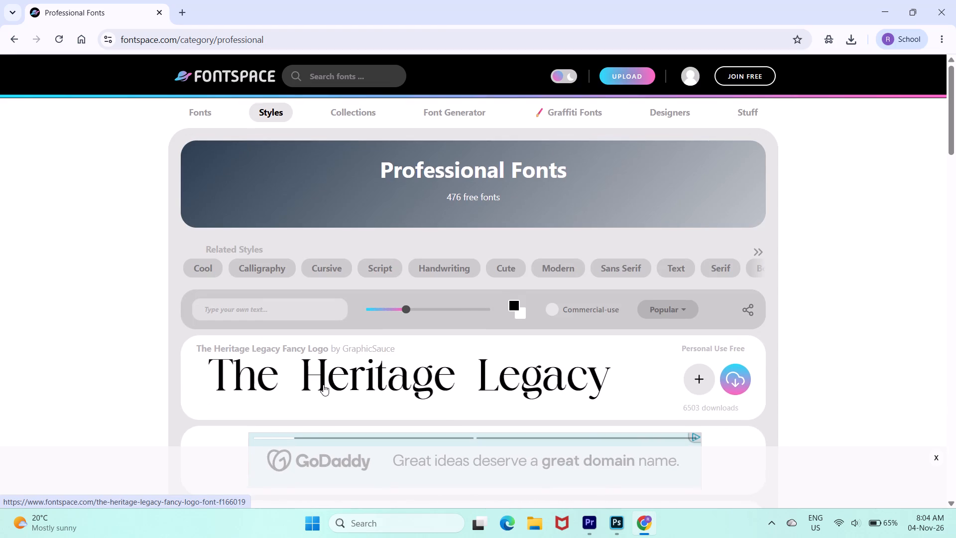
{"action": "scroll", "coordinate": [323, 385], "scroll_direction": "down", "scroll_amount": 1}
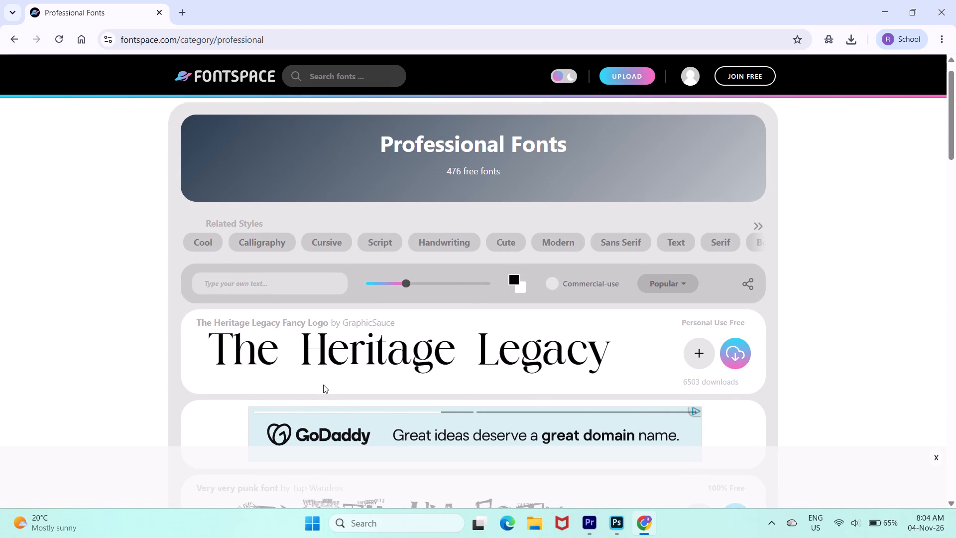
Download The Heritage Legacy Fancy Logo font and extract its zip archive into its own folder within Downloads.
{"action": "left_click", "coordinate": [730, 351]}
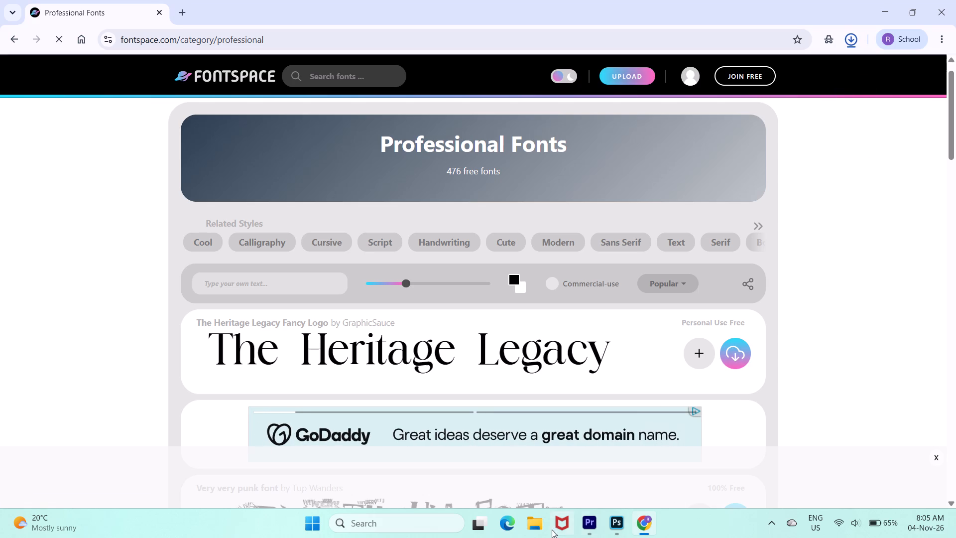
{"action": "left_click", "coordinate": [532, 524]}
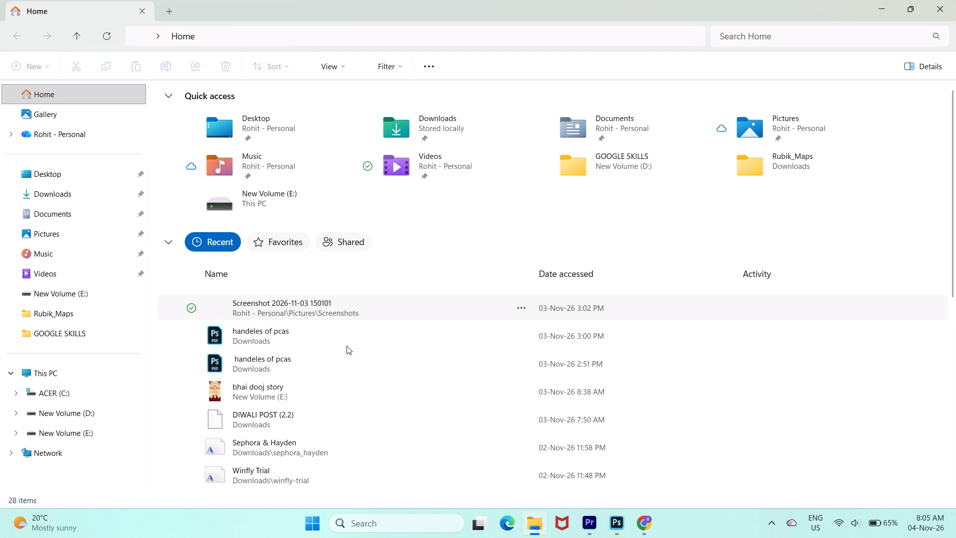
{"action": "left_click", "coordinate": [410, 135]}
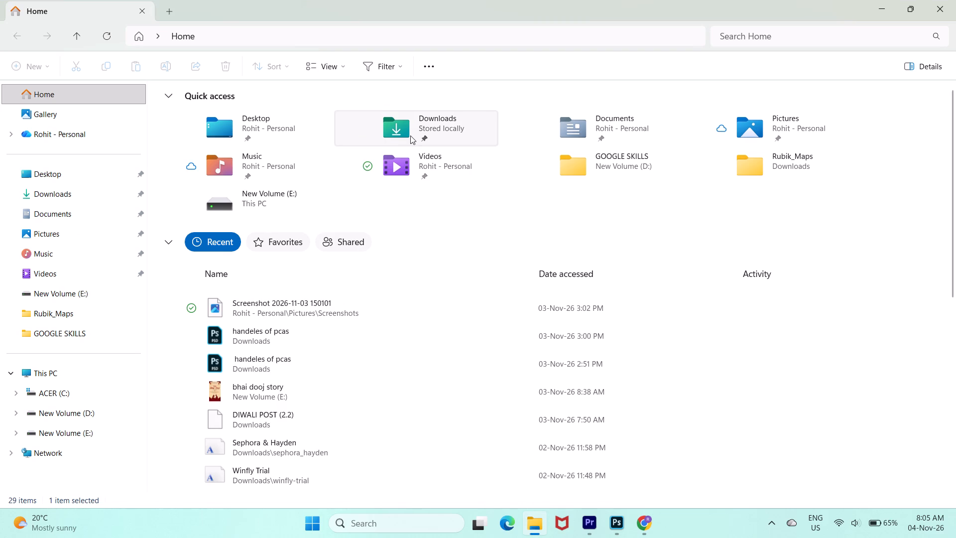
{"action": "double_click", "coordinate": [472, 129]}
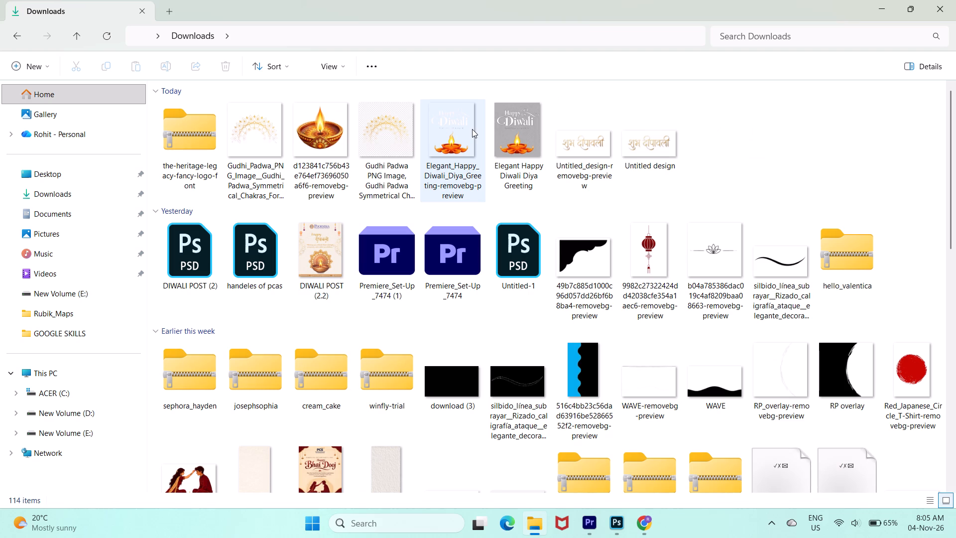
{"action": "double_click", "coordinate": [193, 127]}
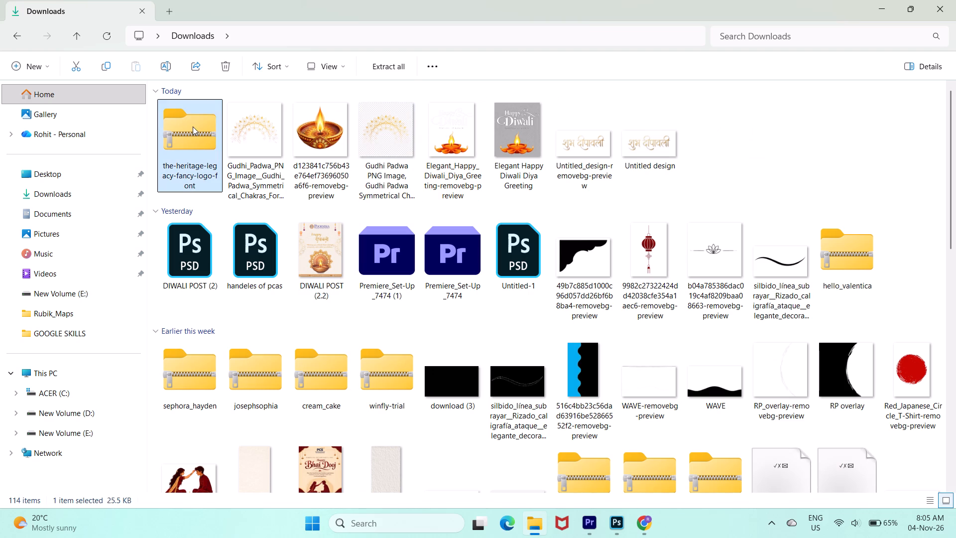
{"action": "left_click", "coordinate": [379, 65]}
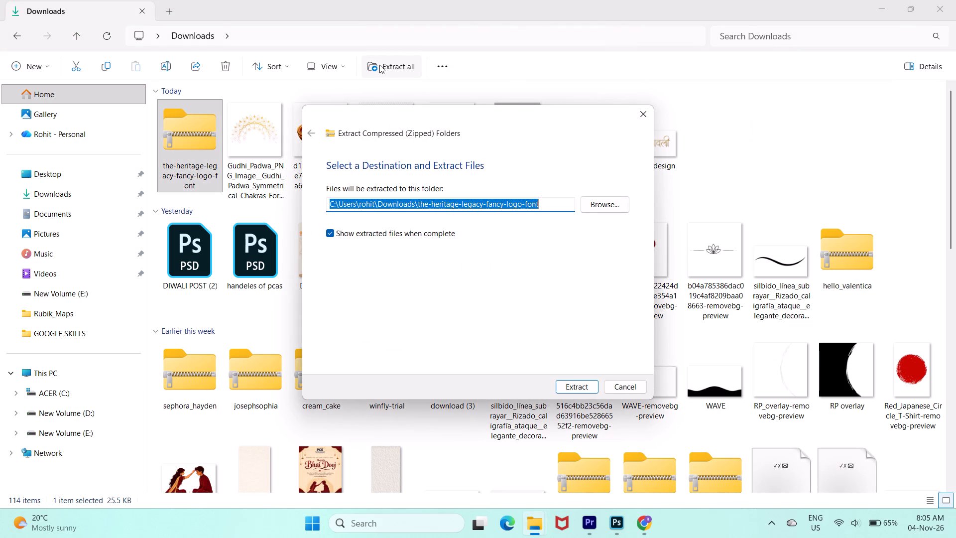
{"action": "key", "text": "Return"}
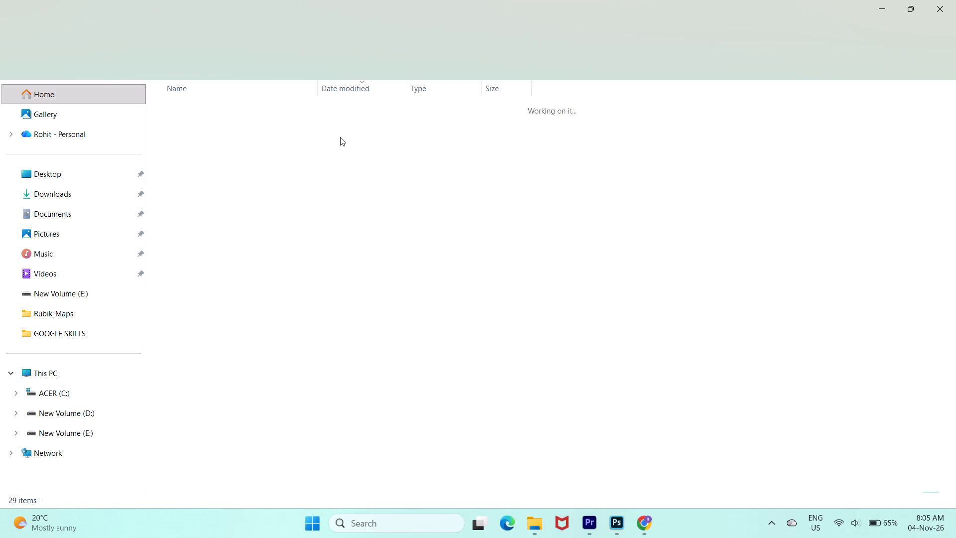
Install the extracted Heritage Legacy Fancy Logo OpenType font, and close the font preview, folder windows and browser to return to Photoshop.
{"action": "double_click", "coordinate": [329, 138]}
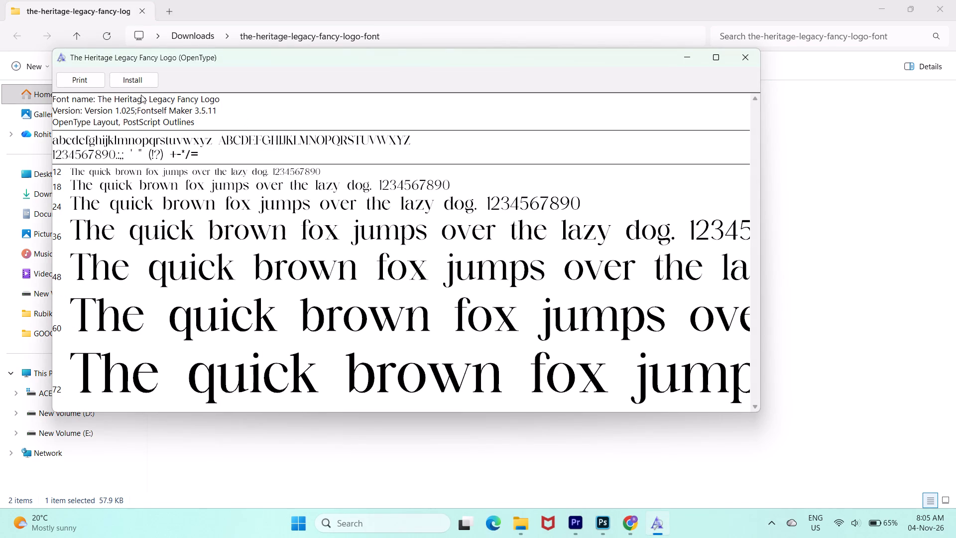
{"action": "left_click", "coordinate": [134, 76]}
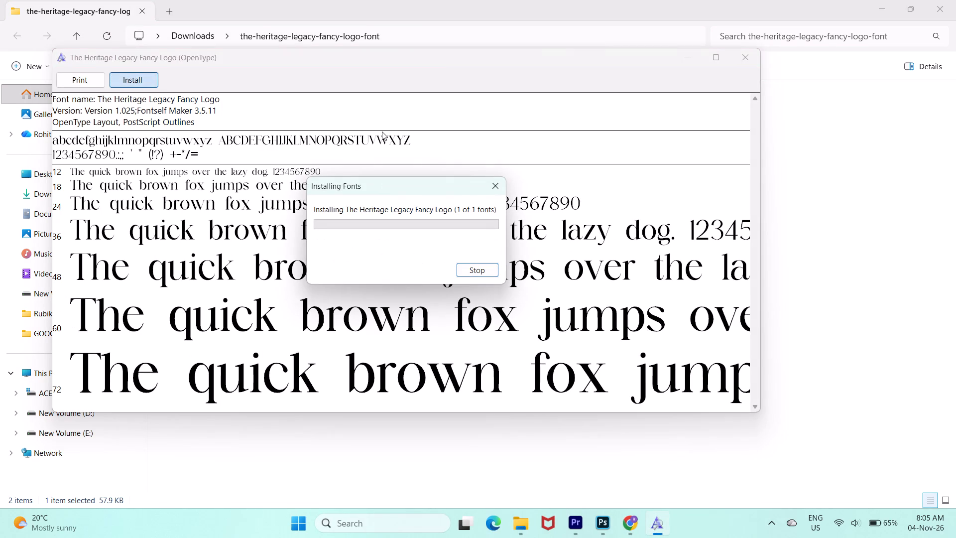
{"action": "left_click", "coordinate": [735, 62]}
{"action": "left_click", "coordinate": [955, 0]}
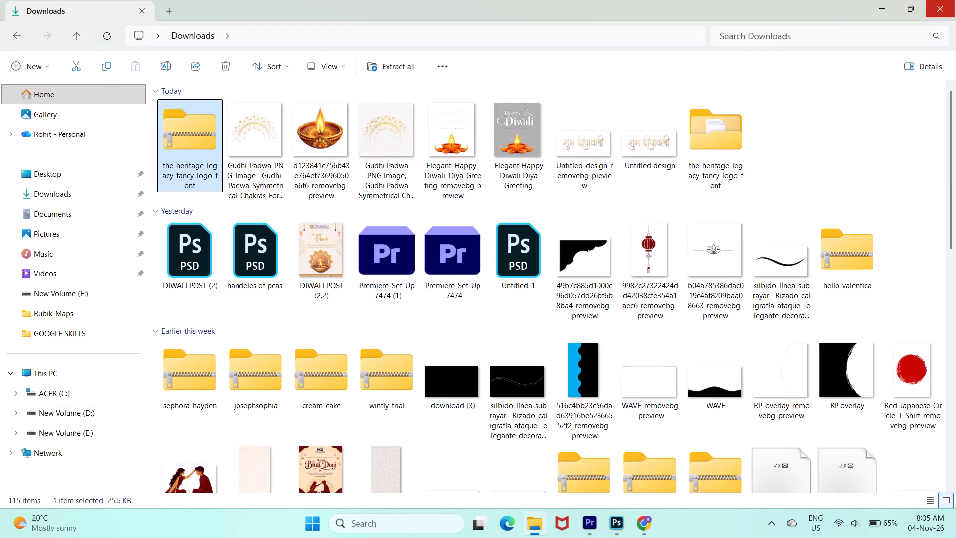
{"action": "left_click", "coordinate": [955, 0]}
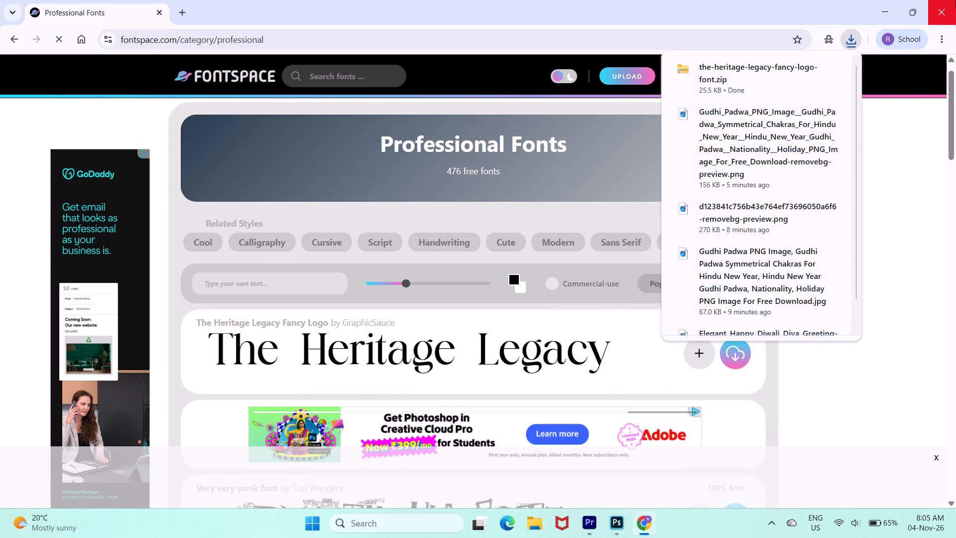
{"action": "left_click", "coordinate": [955, 0]}
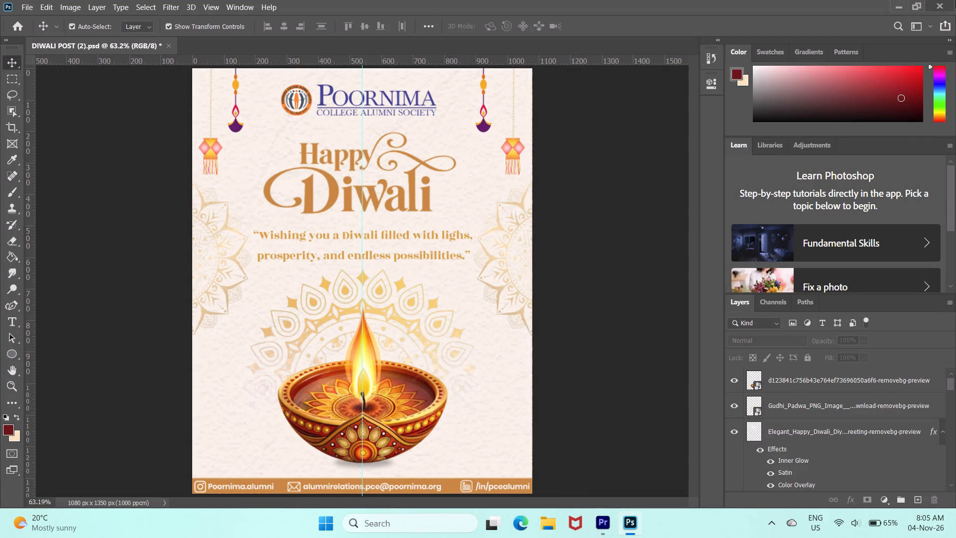
Change the font of the quote's second line, "prosperity, and endless possibilities.", to The Heritage Legacy Fancy Logo Regular and deselect the layer.
{"action": "left_click", "coordinate": [456, 256]}
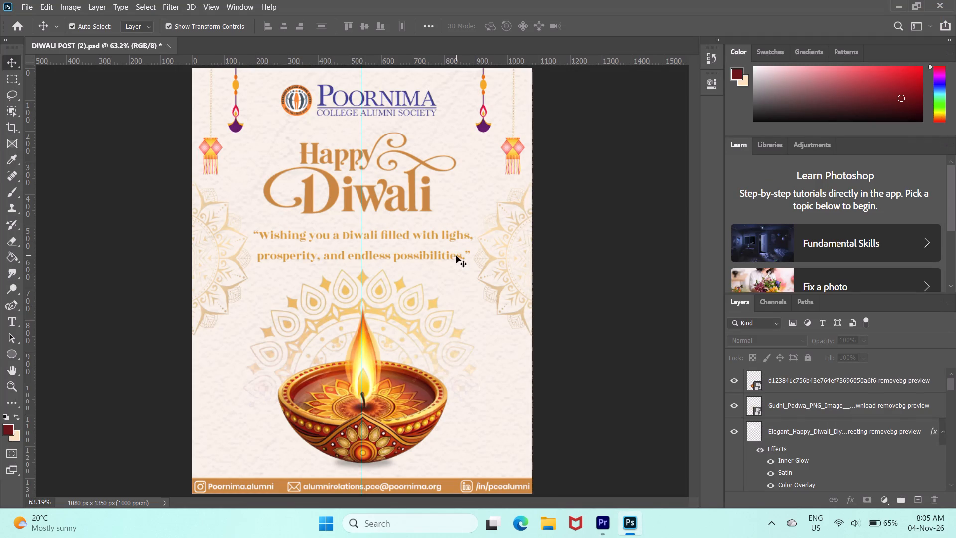
{"action": "double_click", "coordinate": [456, 256]}
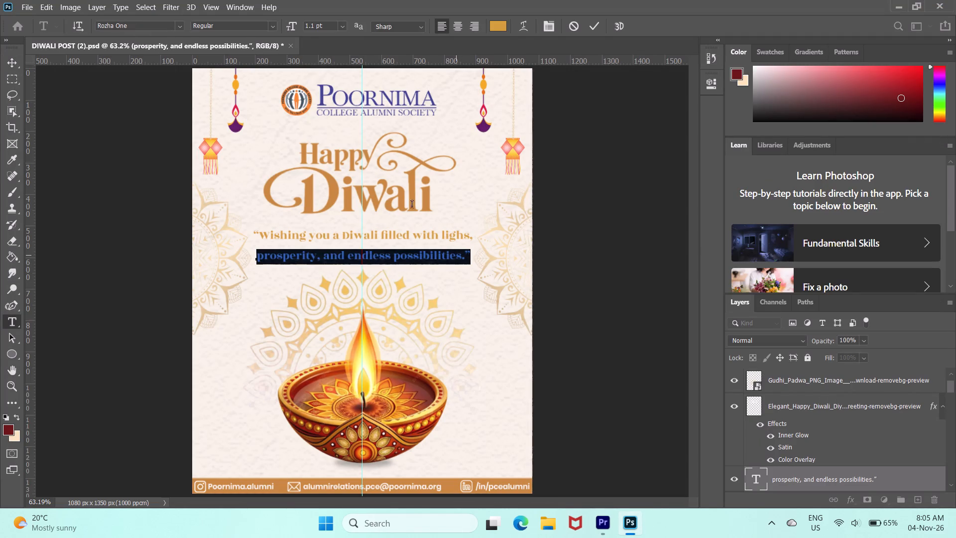
{"action": "left_click", "coordinate": [139, 23]}
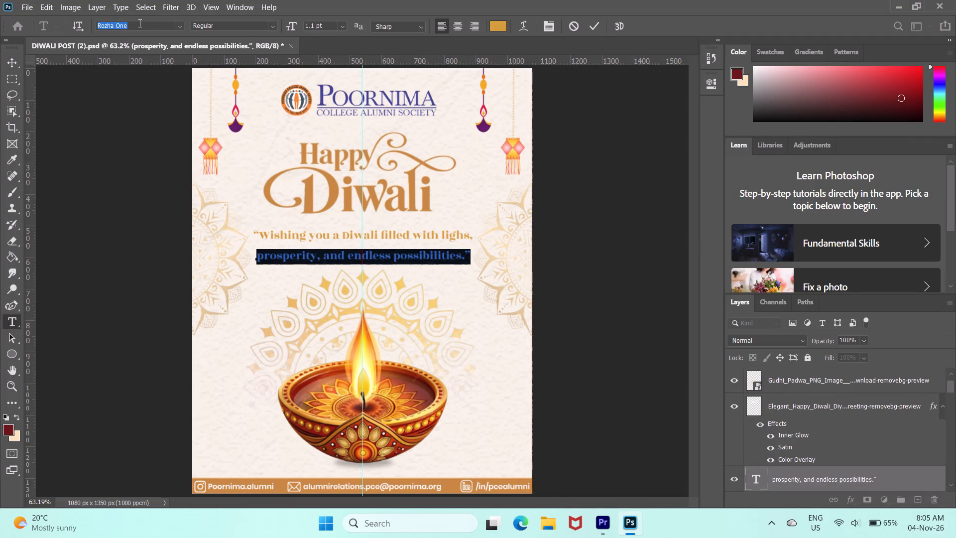
{"action": "type", "text": "THE"}
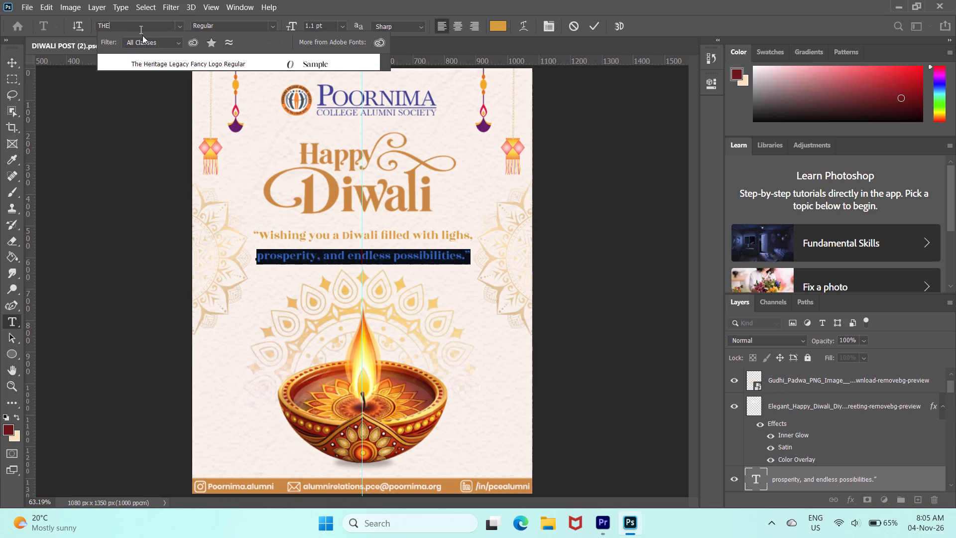
{"action": "left_click", "coordinate": [151, 62]}
{"action": "left_click", "coordinate": [404, 69]}
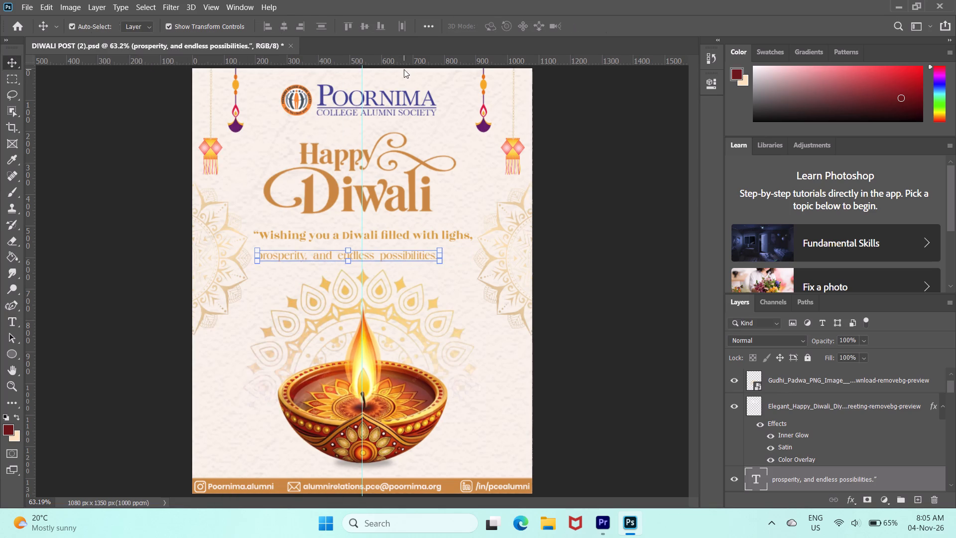
{"action": "left_click_drag", "start_coordinate": [596, 118], "coordinate": [578, 172]}
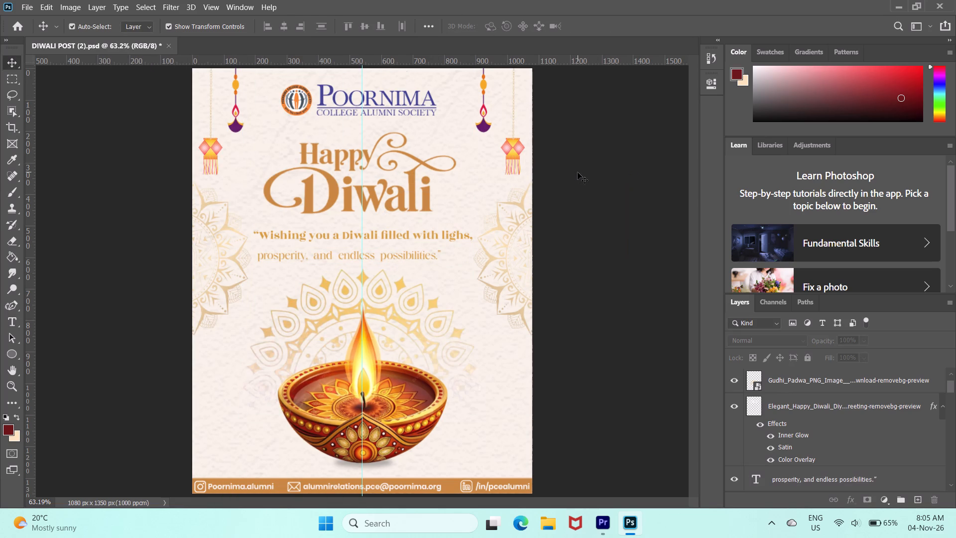
Nudge the quote's second line about 45 px to the right to centre it on the vertical guide.
{"action": "left_click", "coordinate": [426, 257]}
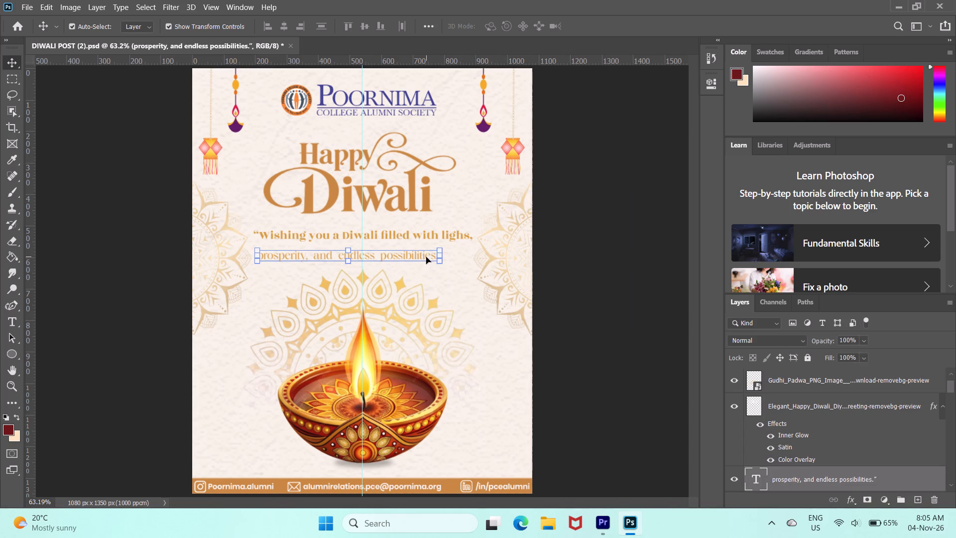
{"action": "key", "text": "shift+Right"}
{"action": "key", "text": "shift+Right"}
{"action": "key", "text": "shift+Right"}
{"action": "key", "text": "shift+Right"}
{"action": "key", "text": "shift+Right"}
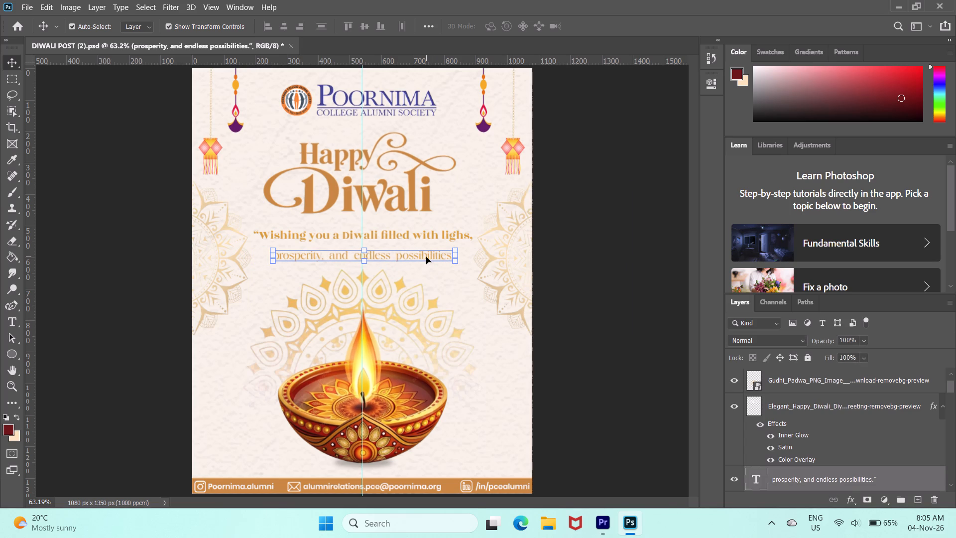
{"action": "key", "text": "shift+Left"}
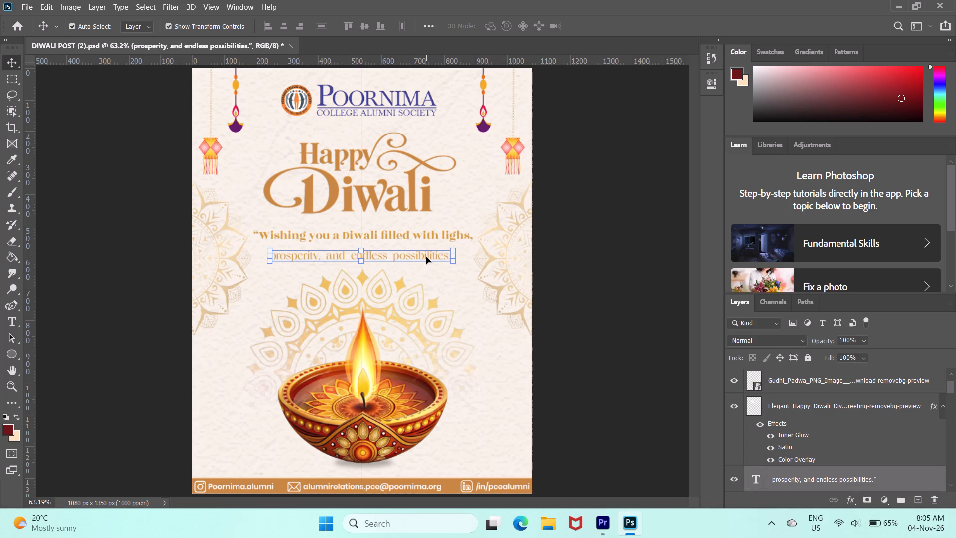
{"action": "key", "text": "Right"}
{"action": "key", "text": "Right"}
{"action": "key", "text": "Right"}
{"action": "key", "text": "Right"}
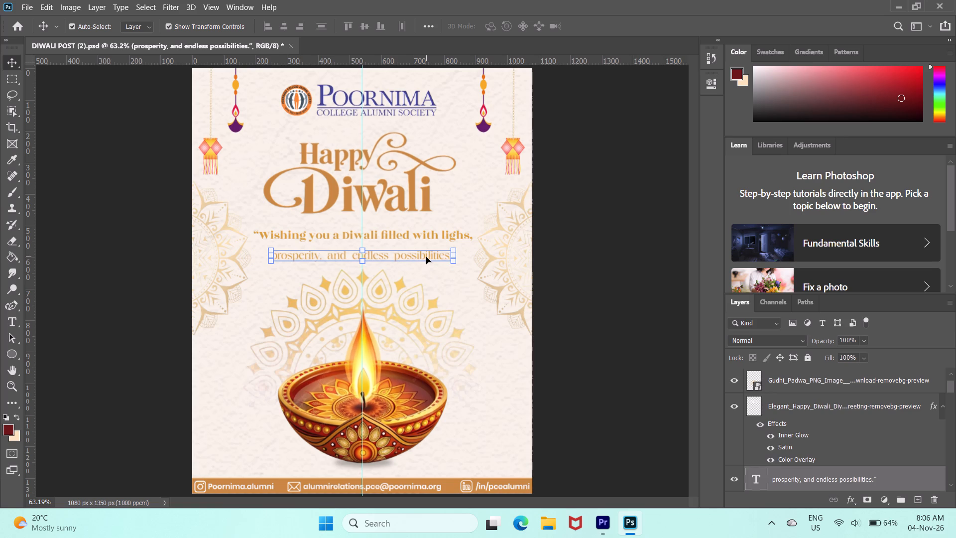
{"action": "key", "text": "Right"}
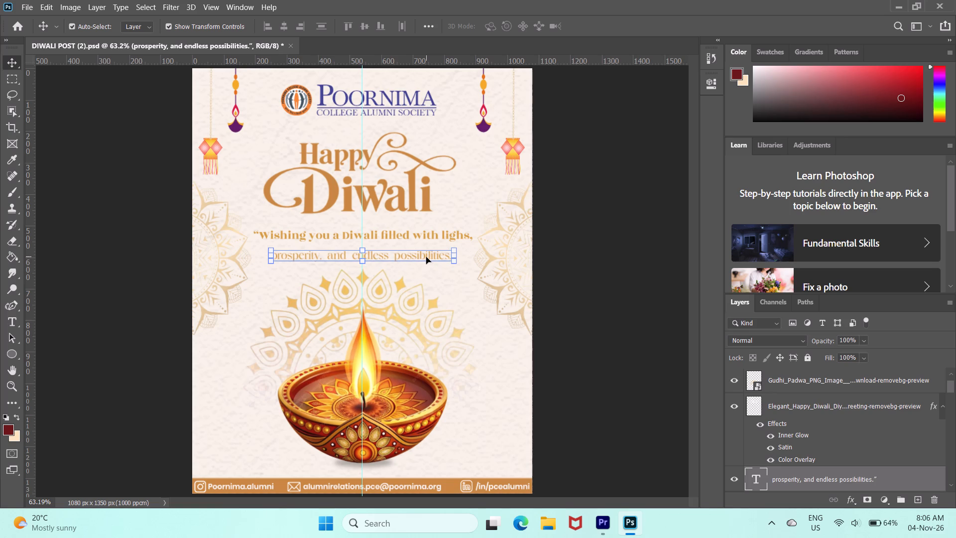
Set the anti-aliasing of the quote's second line to Smooth, commit the text edit and deselect the layer.
{"action": "double_click", "coordinate": [426, 257]}
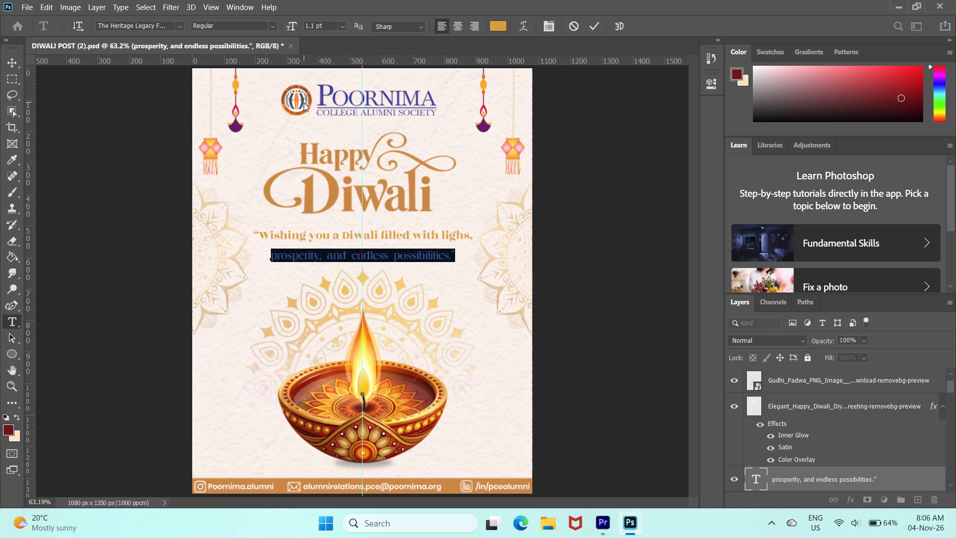
{"action": "left_click", "coordinate": [275, 27]}
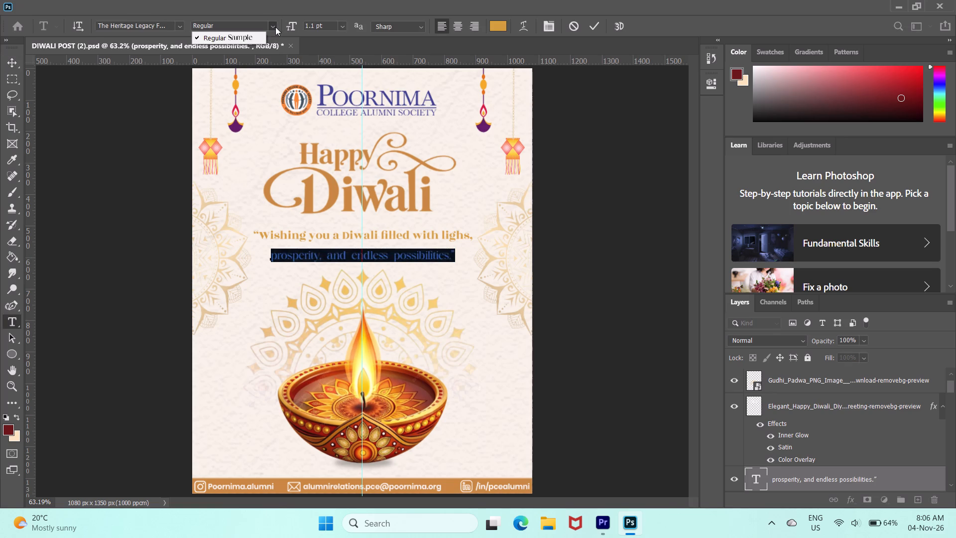
{"action": "left_click", "coordinate": [275, 27]}
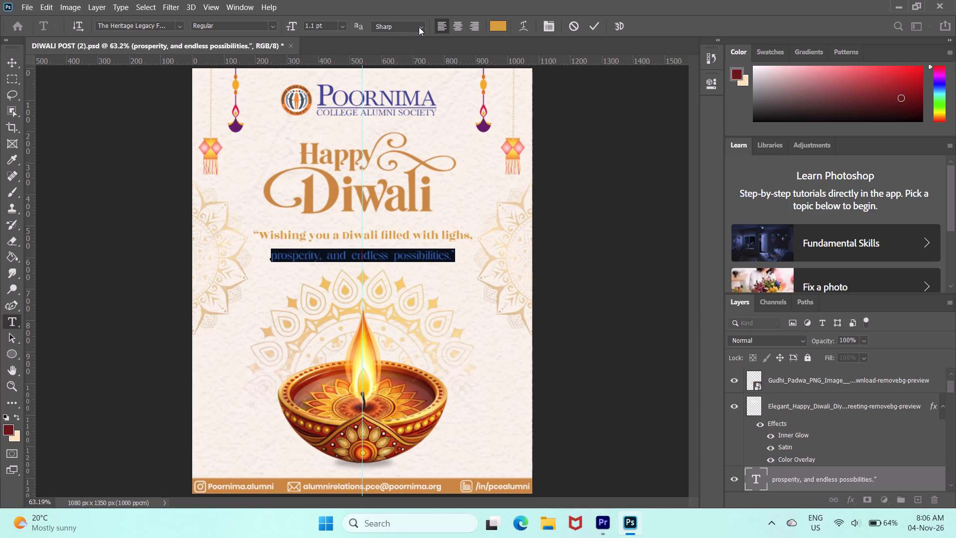
{"action": "left_click", "coordinate": [420, 26]}
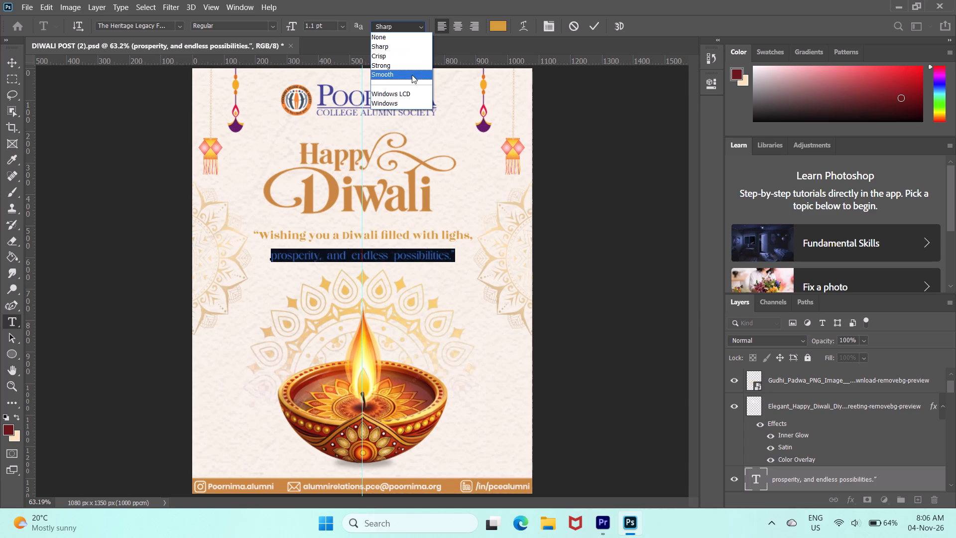
{"action": "left_click", "coordinate": [409, 78]}
{"action": "left_click", "coordinate": [594, 27]}
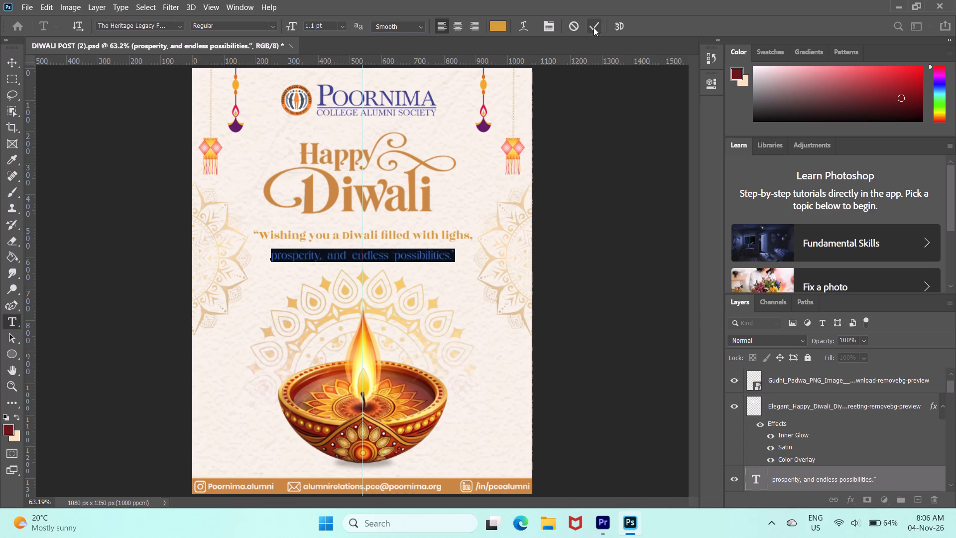
{"action": "left_click", "coordinate": [596, 123]}
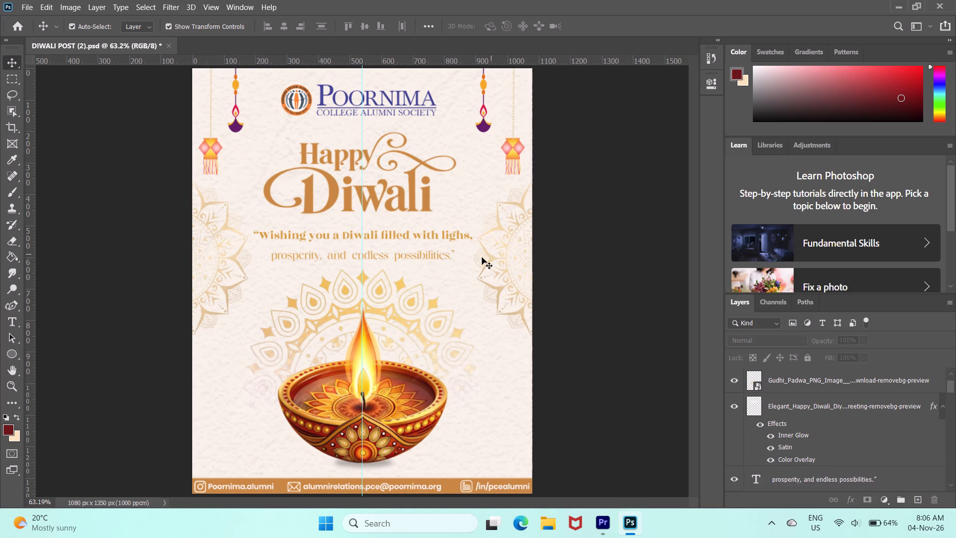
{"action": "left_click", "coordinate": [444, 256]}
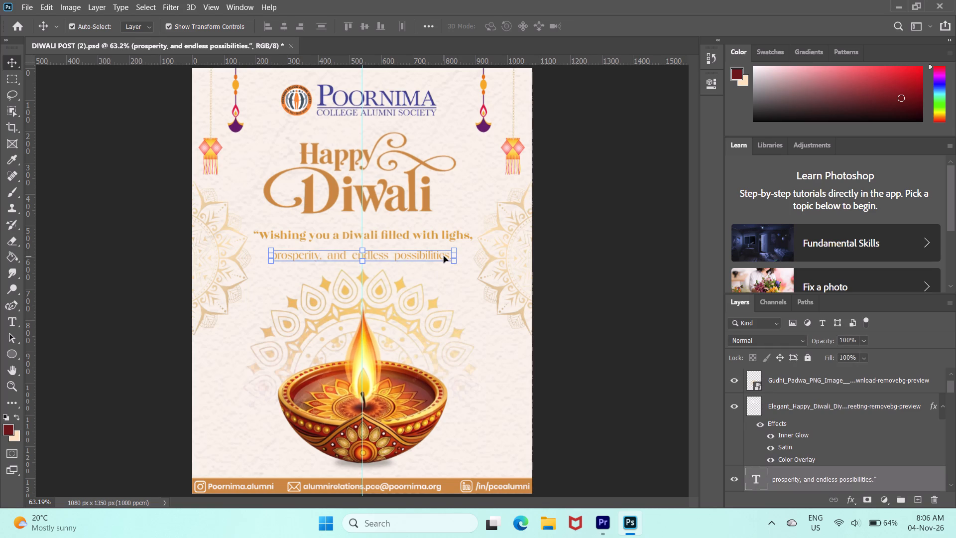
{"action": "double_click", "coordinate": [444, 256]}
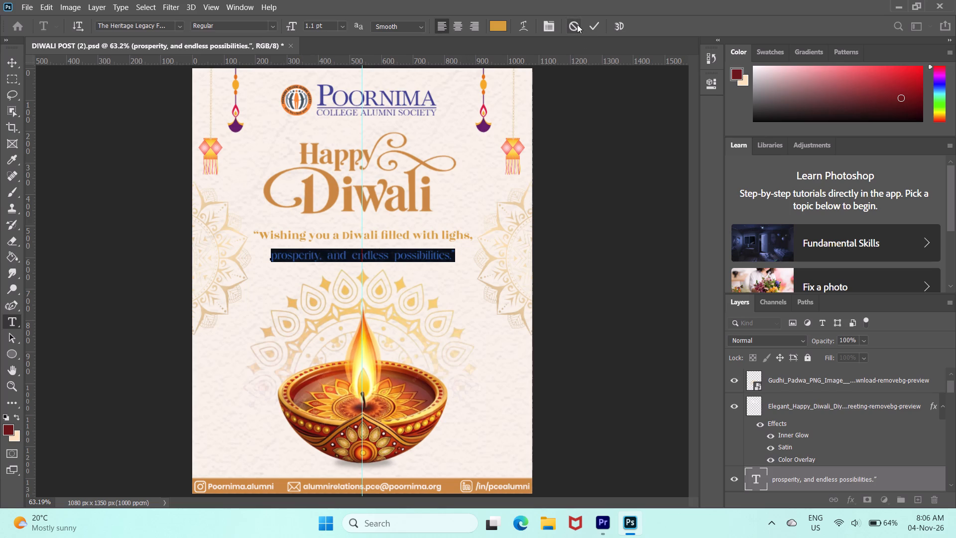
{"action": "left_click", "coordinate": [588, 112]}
Check the font of the quote's first line, change the second line's font to the matching Rozha One Regular, and commit it.
{"action": "left_click", "coordinate": [454, 233]}
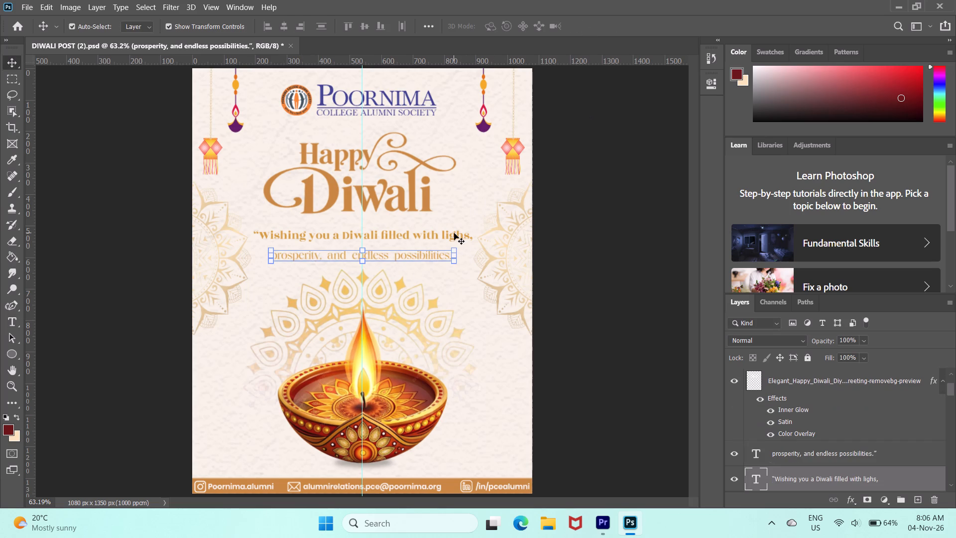
{"action": "double_click", "coordinate": [454, 233]}
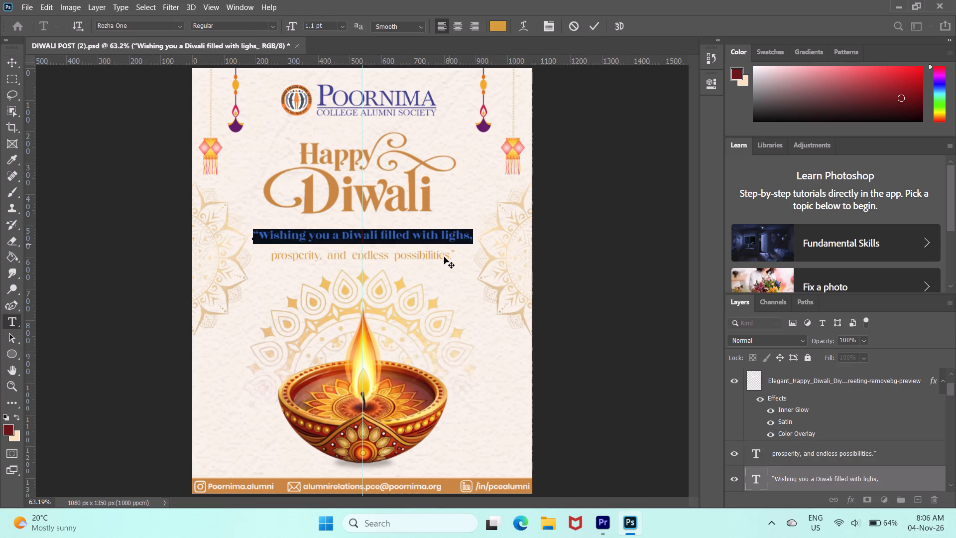
{"action": "double_click", "coordinate": [440, 254]}
{"action": "left_click", "coordinate": [440, 254]}
{"action": "left_click", "coordinate": [593, 29]}
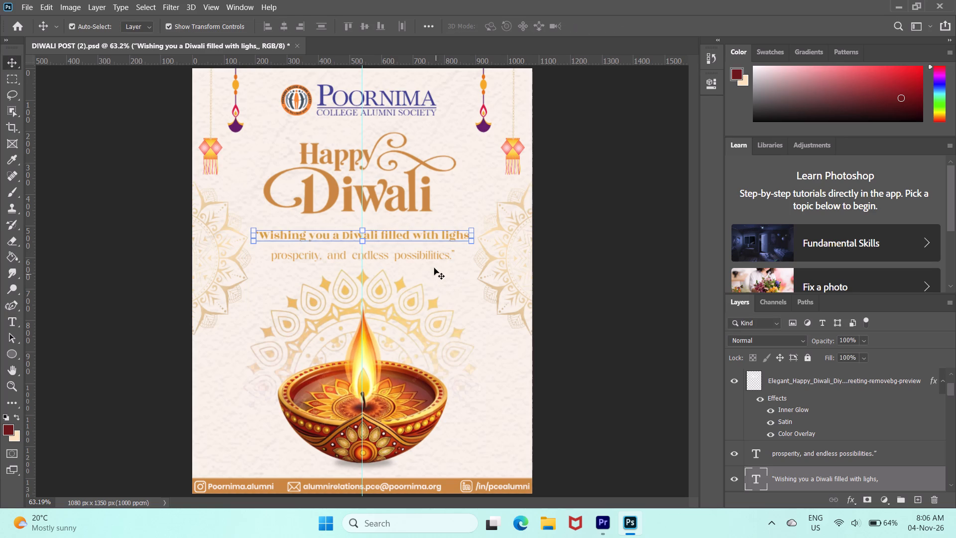
{"action": "left_click", "coordinate": [436, 258]}
{"action": "double_click", "coordinate": [436, 258]}
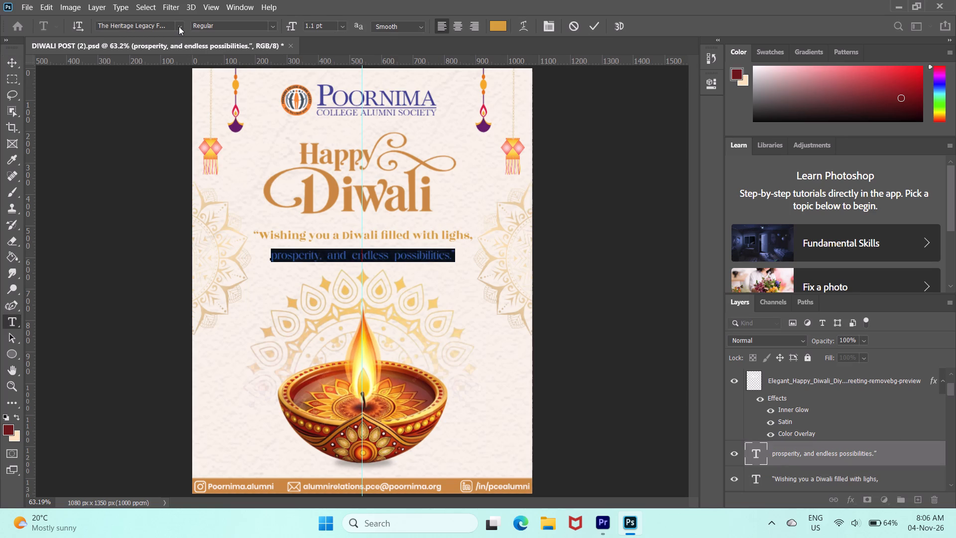
{"action": "left_click", "coordinate": [179, 26]}
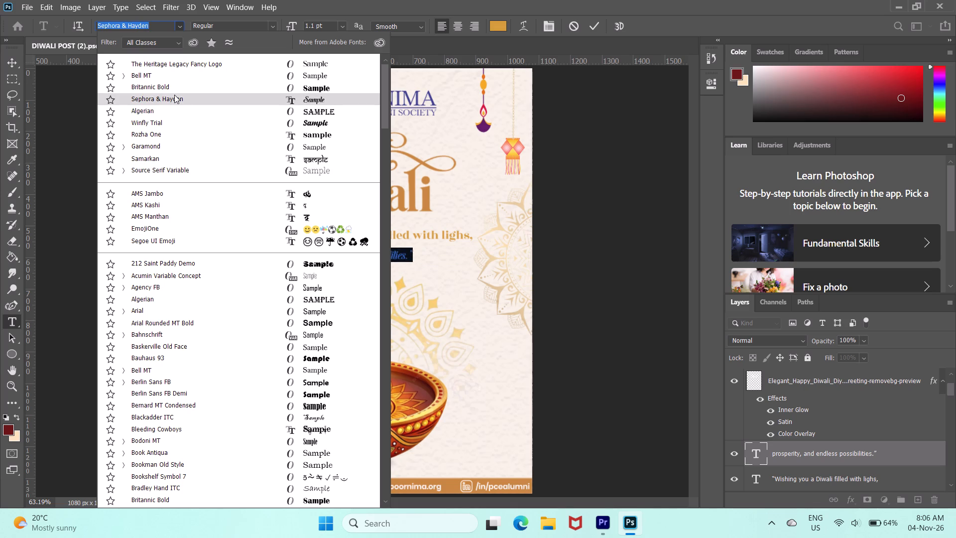
{"action": "left_click", "coordinate": [156, 137]}
{"action": "left_click", "coordinate": [156, 137]}
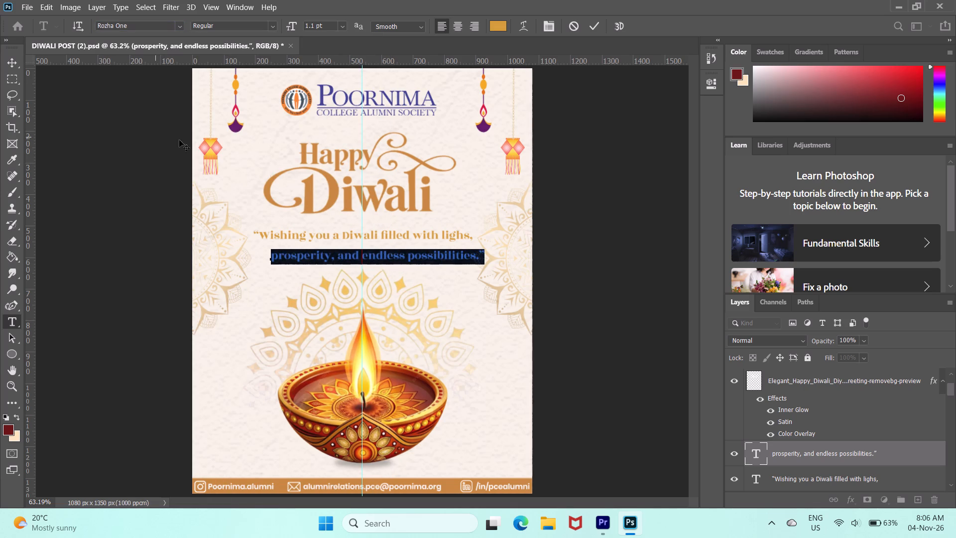
{"action": "left_click", "coordinate": [591, 29]}
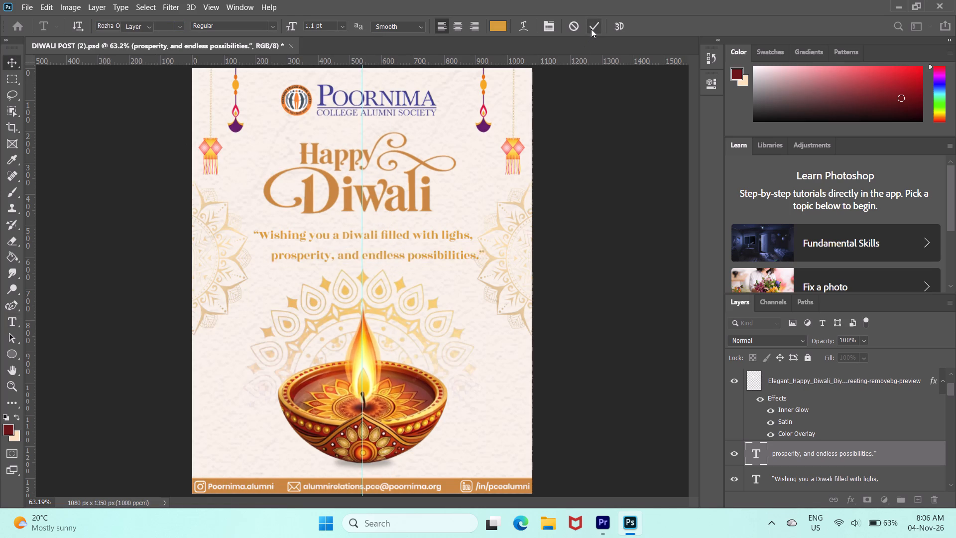
Nudge the quote's second line about 43 px to the left to centre it on the vertical guide, and deselect it.
{"action": "key", "text": "shift+Left"}
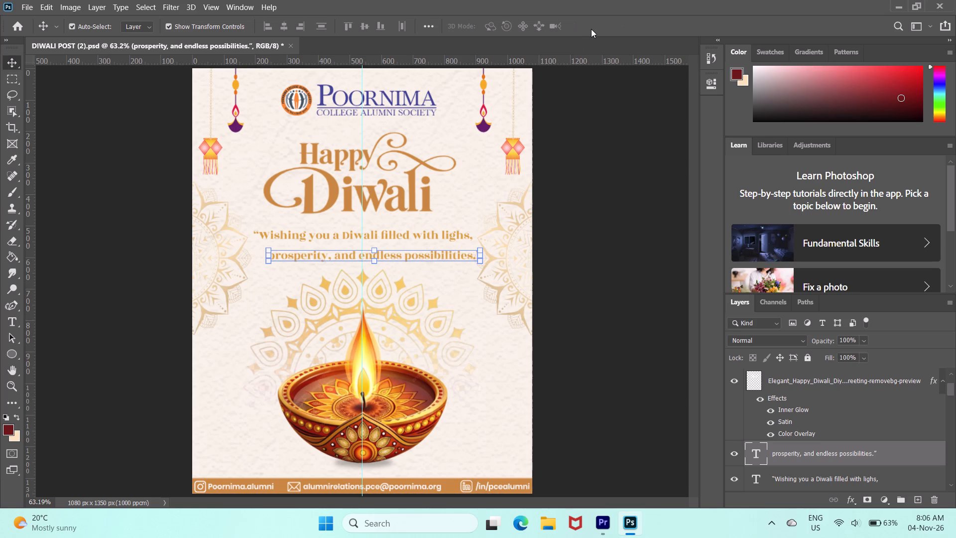
{"action": "key", "text": "shift+Left"}
{"action": "key", "text": "shift+Left"}
{"action": "key", "text": "shift+Left"}
{"action": "key", "text": "Left"}
{"action": "key", "text": "Left"}
{"action": "key", "text": "Left"}
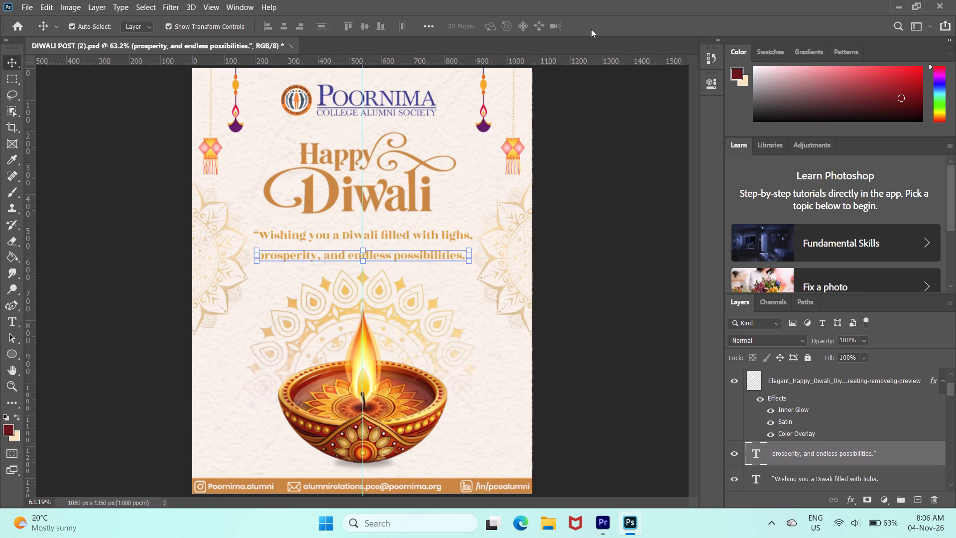
{"action": "key", "text": "Left"}
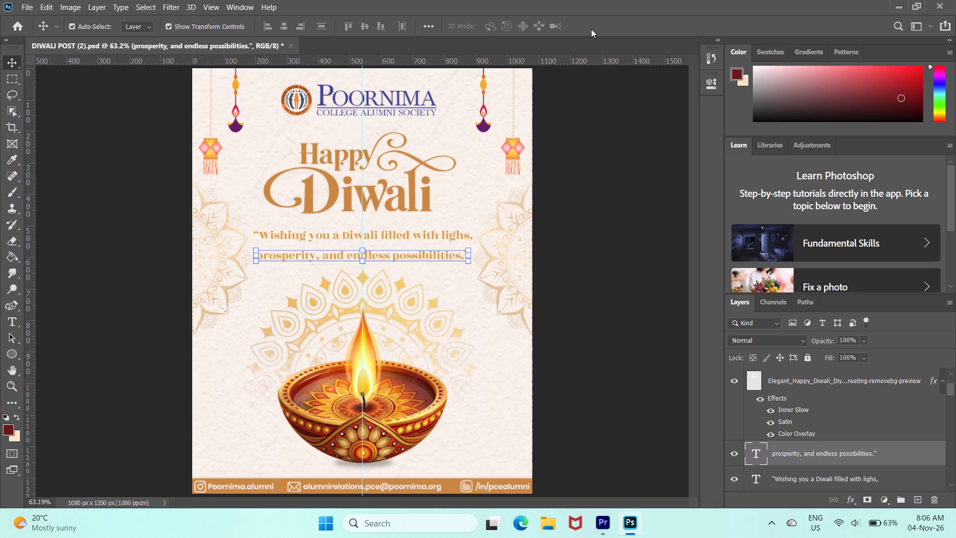
{"action": "key", "text": "Right"}
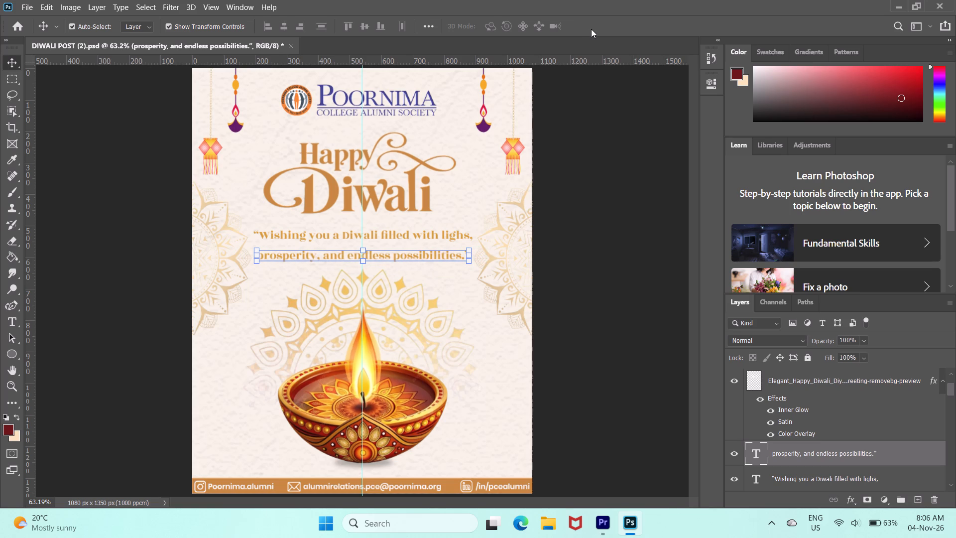
{"action": "left_click", "coordinate": [650, 117]}
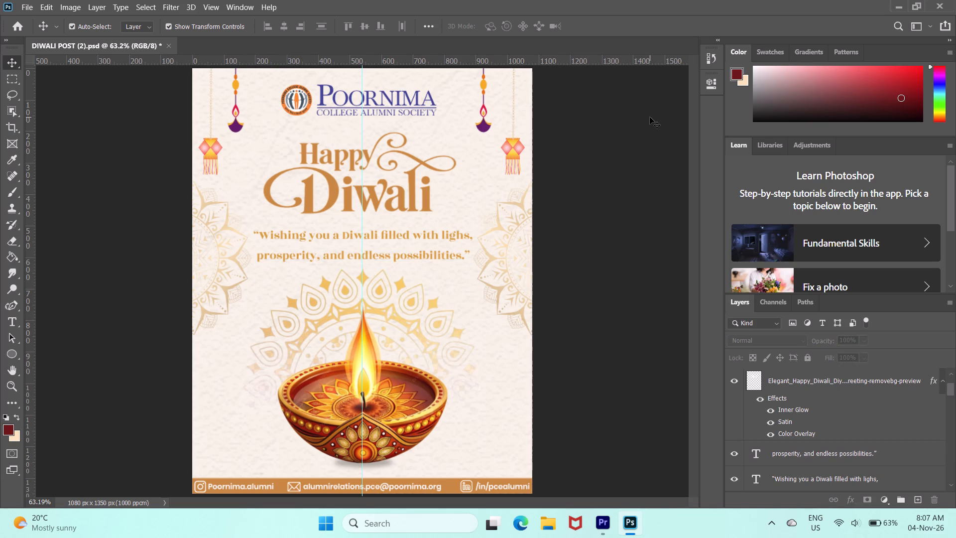
{"action": "left_click", "coordinate": [577, 242]}
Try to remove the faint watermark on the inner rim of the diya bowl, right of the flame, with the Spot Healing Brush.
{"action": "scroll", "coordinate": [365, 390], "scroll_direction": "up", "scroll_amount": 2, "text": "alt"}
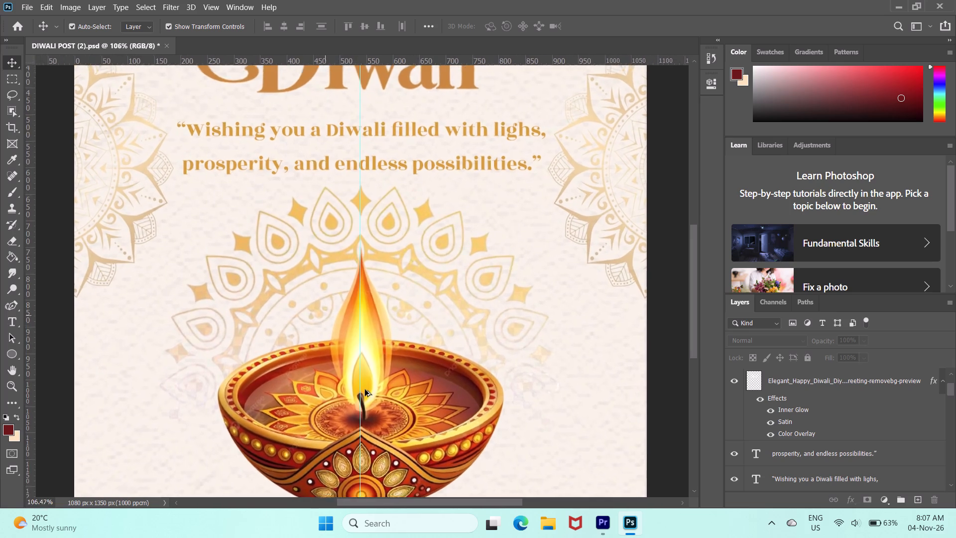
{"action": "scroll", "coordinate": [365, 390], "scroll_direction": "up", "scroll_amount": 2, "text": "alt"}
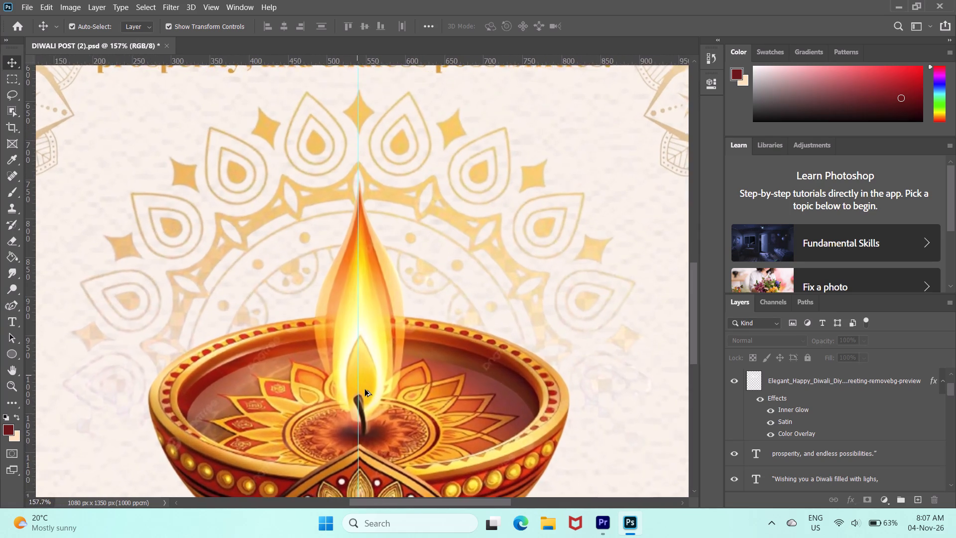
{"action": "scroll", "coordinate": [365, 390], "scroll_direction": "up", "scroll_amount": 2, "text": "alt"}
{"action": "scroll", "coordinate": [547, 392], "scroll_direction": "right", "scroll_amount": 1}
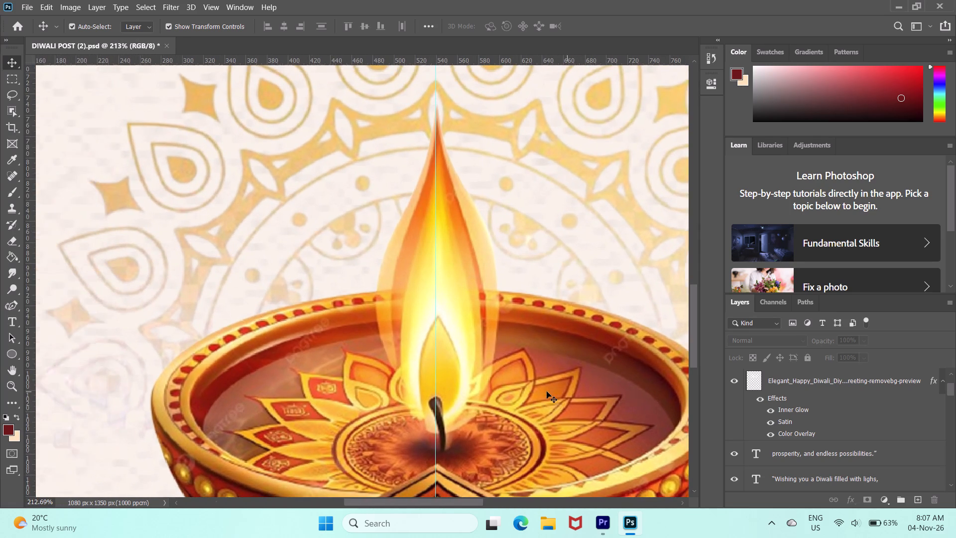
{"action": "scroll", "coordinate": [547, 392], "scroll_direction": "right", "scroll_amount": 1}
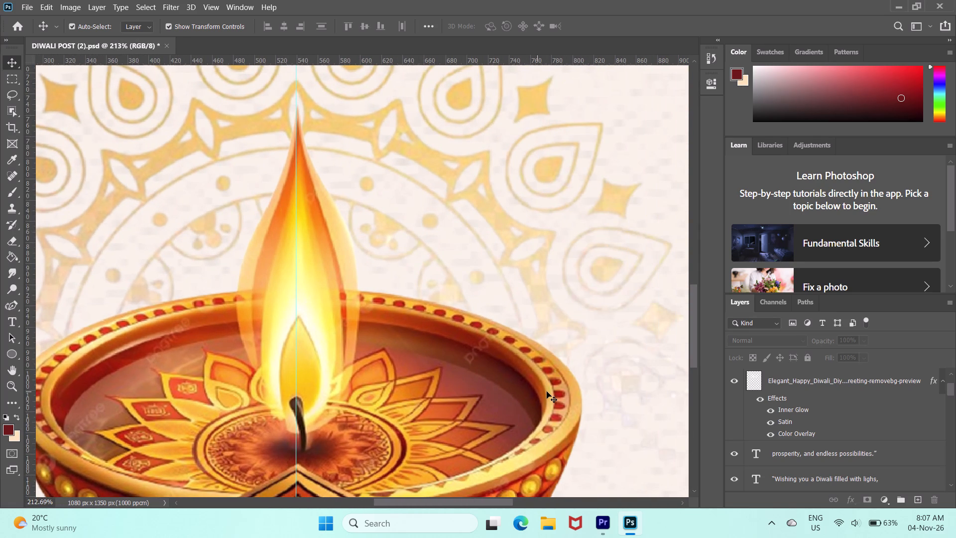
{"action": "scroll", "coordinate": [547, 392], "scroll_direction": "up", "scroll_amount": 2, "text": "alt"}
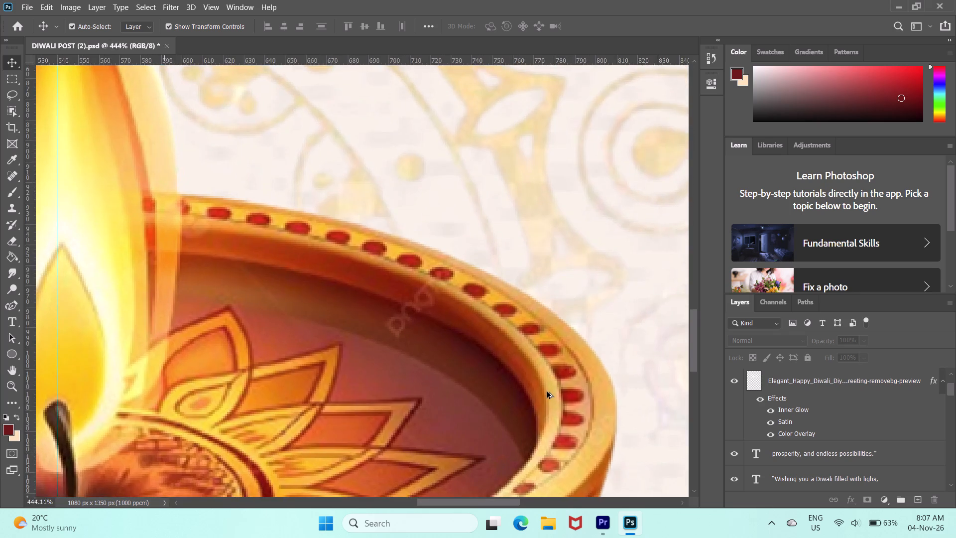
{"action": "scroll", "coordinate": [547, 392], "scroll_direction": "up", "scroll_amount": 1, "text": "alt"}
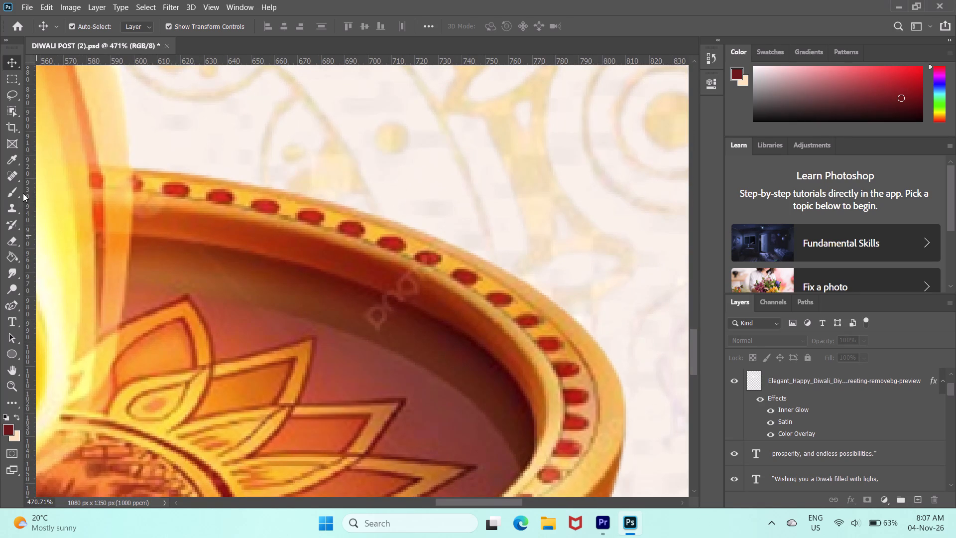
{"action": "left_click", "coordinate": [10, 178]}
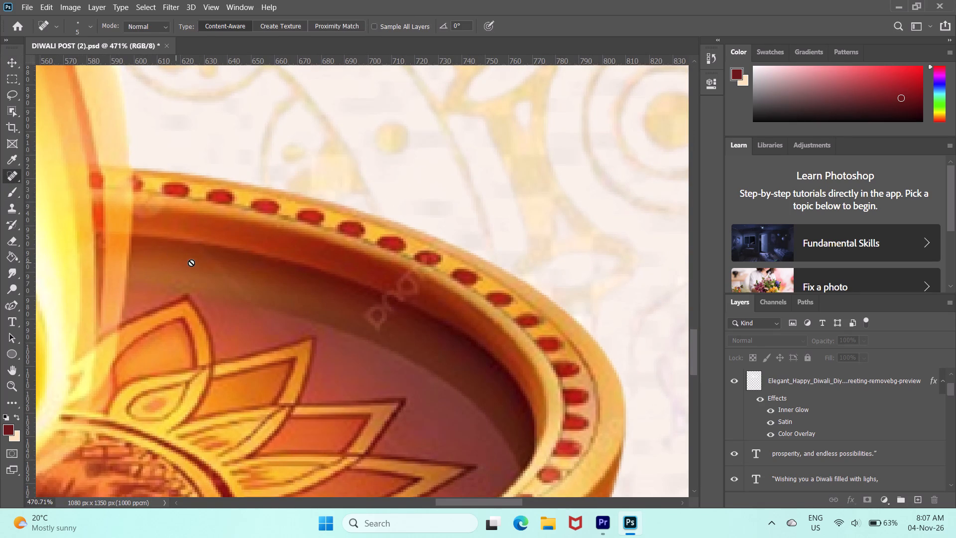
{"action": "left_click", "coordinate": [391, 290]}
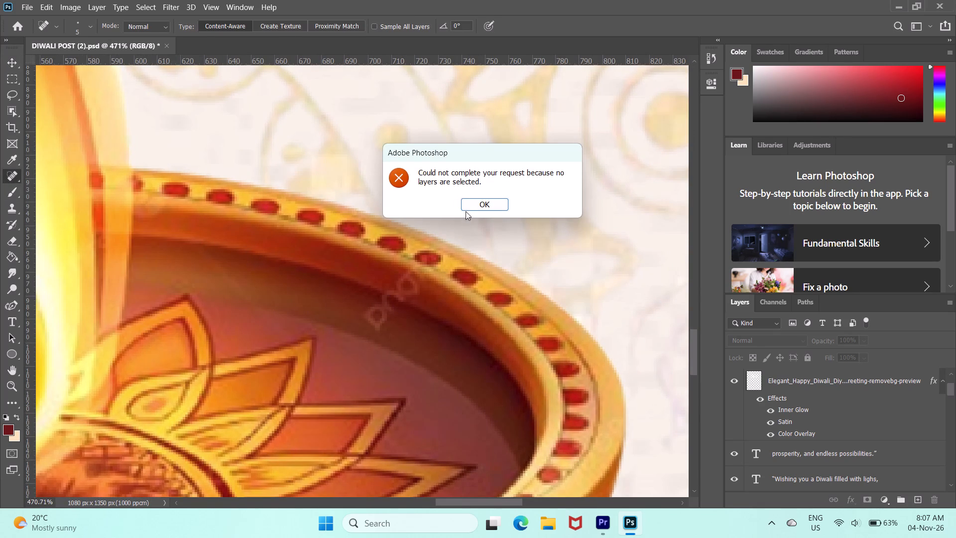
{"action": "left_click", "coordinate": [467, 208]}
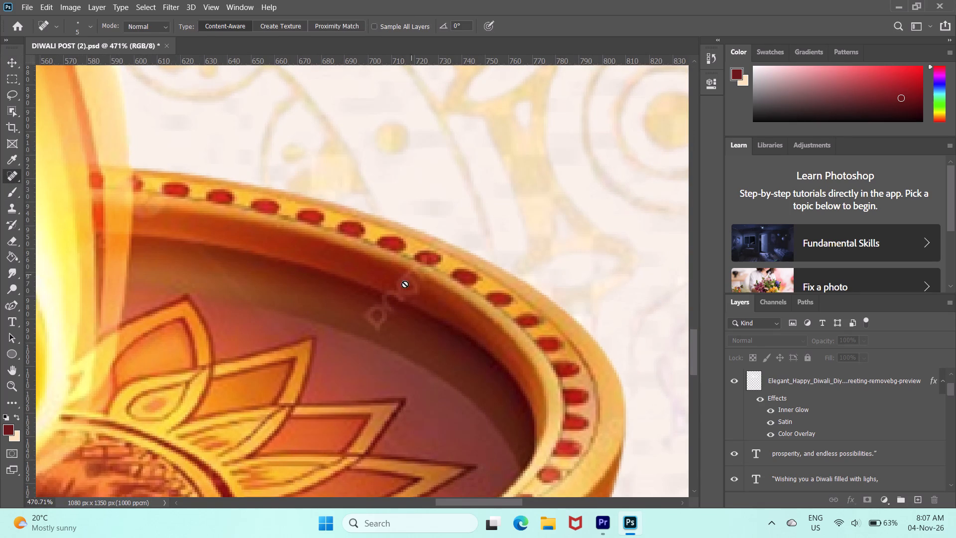
Select the Elegant_Happy_Diwali_Diya_Greeting layer, set the Spot Healing Brush size to 42 px, and undo the stray healing stroke beside the bowl.
{"action": "left_click", "coordinate": [857, 389]}
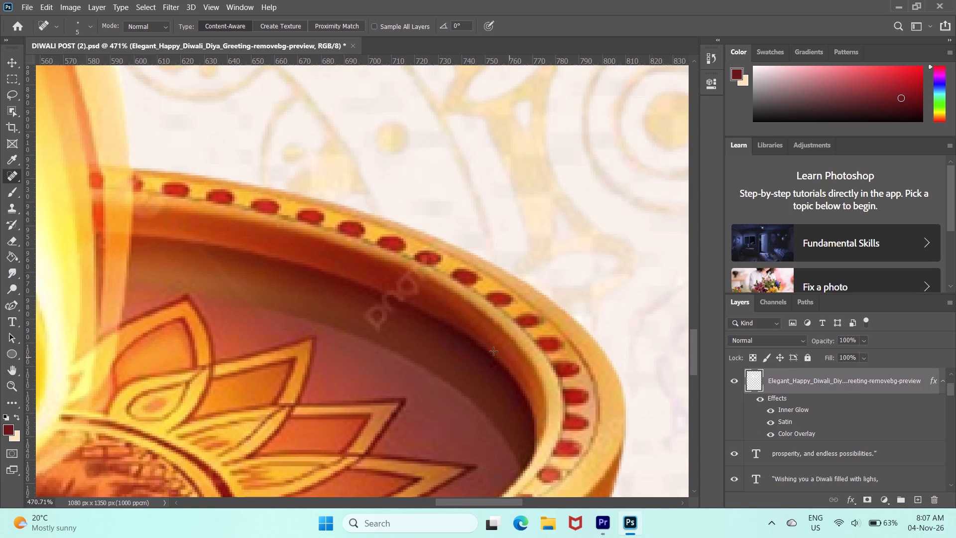
{"action": "type", "text": "]]]]]"}
{"action": "right_click", "coordinate": [16, 173]}
{"action": "left_click", "coordinate": [26, 174]}
{"action": "left_click", "coordinate": [89, 25]}
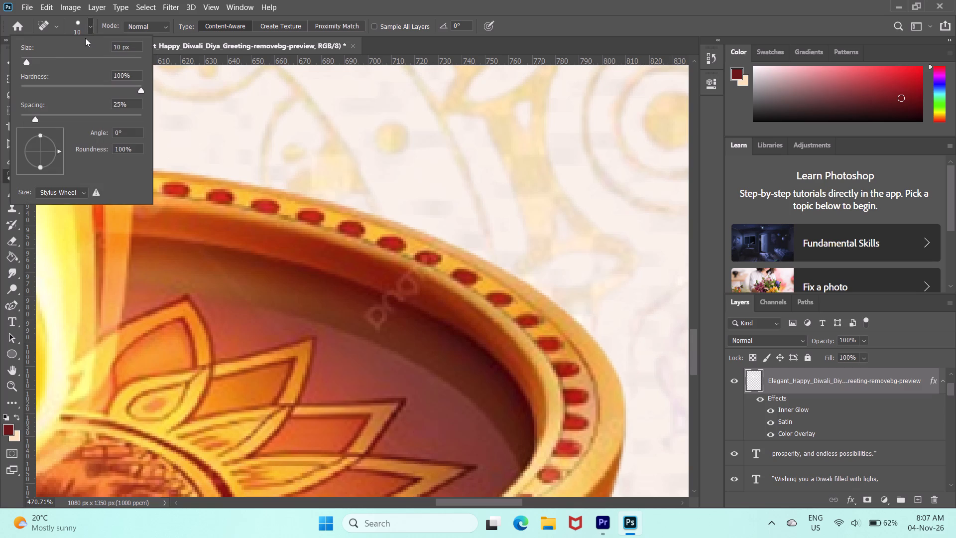
{"action": "left_click", "coordinate": [46, 57]}
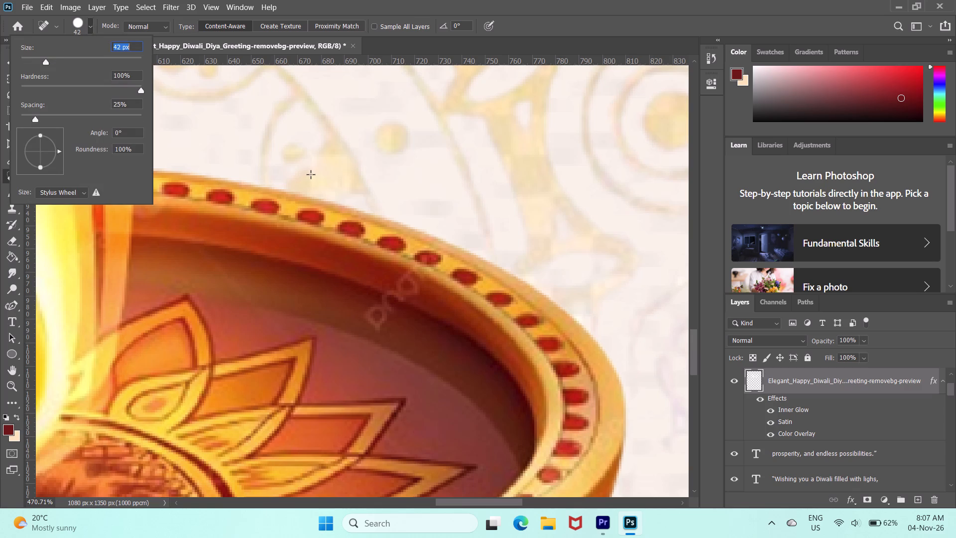
{"action": "left_click", "coordinate": [673, 200]}
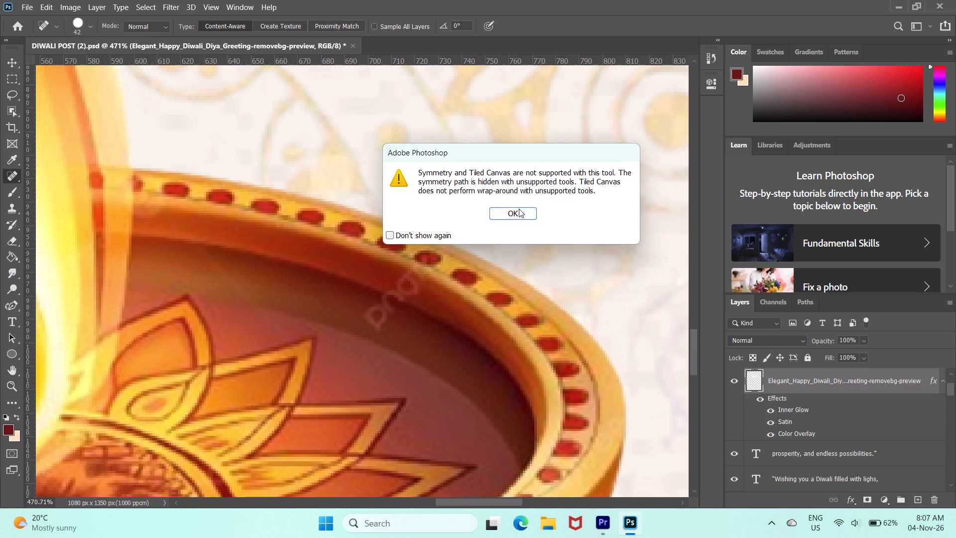
{"action": "left_click", "coordinate": [497, 207]}
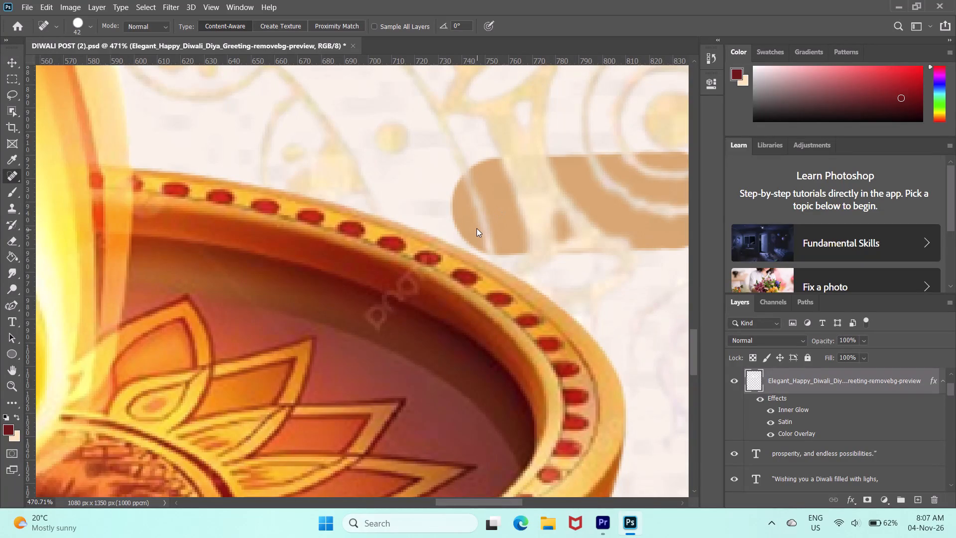
{"action": "key", "text": "ctrl+z"}
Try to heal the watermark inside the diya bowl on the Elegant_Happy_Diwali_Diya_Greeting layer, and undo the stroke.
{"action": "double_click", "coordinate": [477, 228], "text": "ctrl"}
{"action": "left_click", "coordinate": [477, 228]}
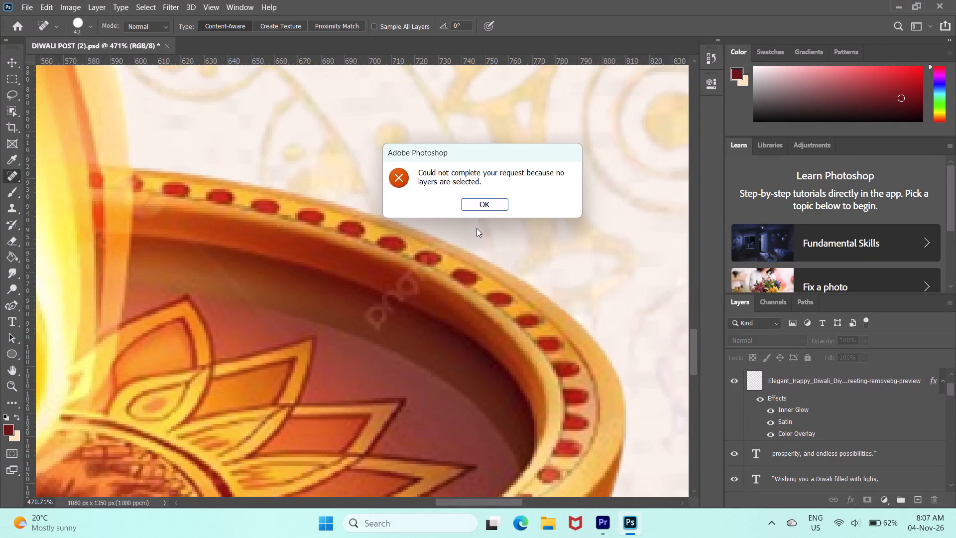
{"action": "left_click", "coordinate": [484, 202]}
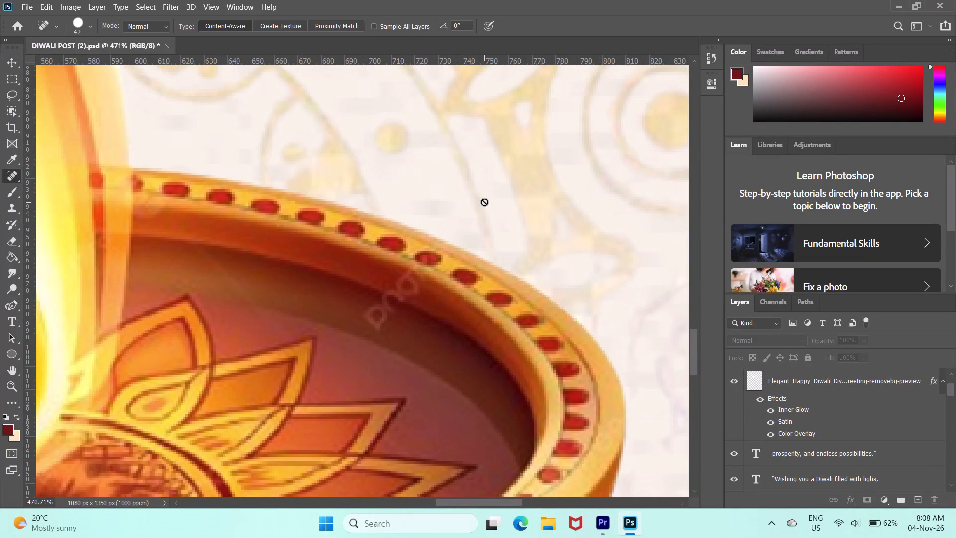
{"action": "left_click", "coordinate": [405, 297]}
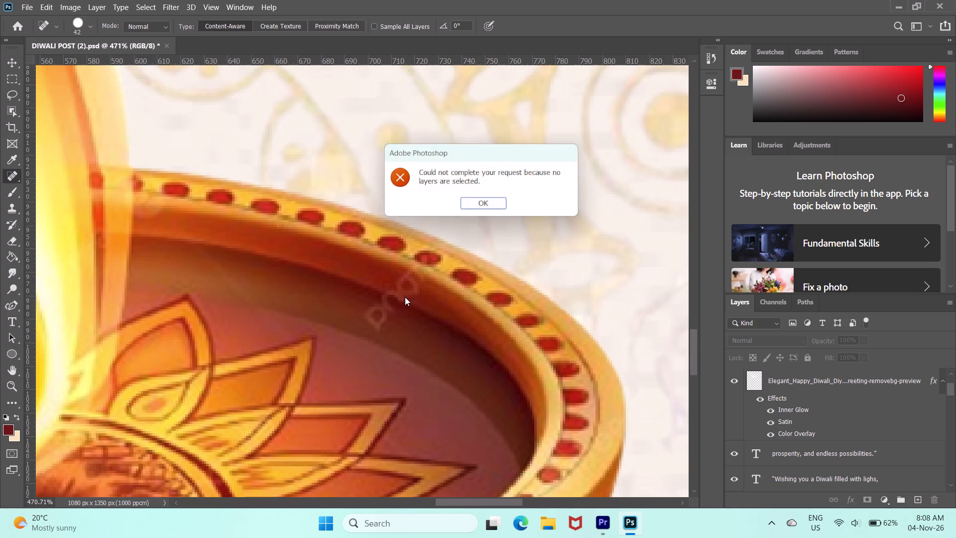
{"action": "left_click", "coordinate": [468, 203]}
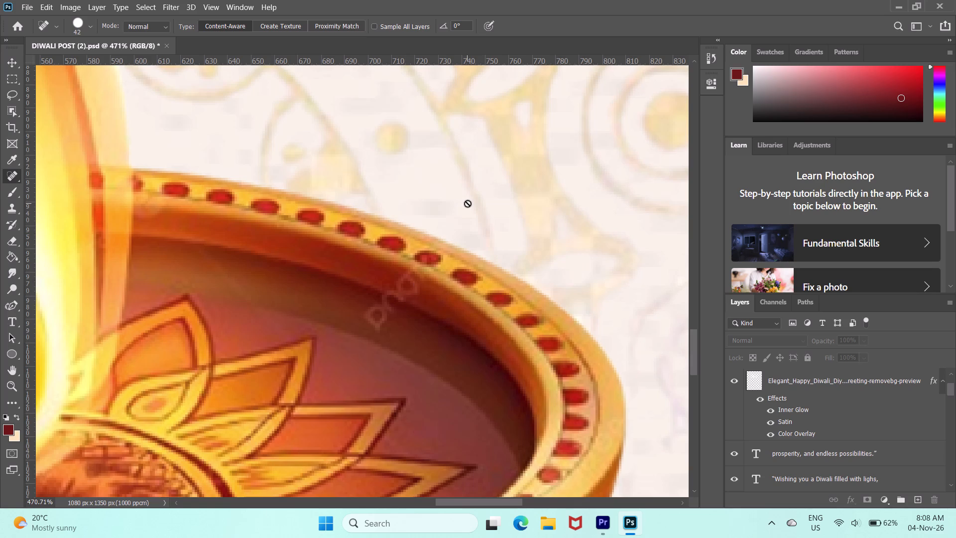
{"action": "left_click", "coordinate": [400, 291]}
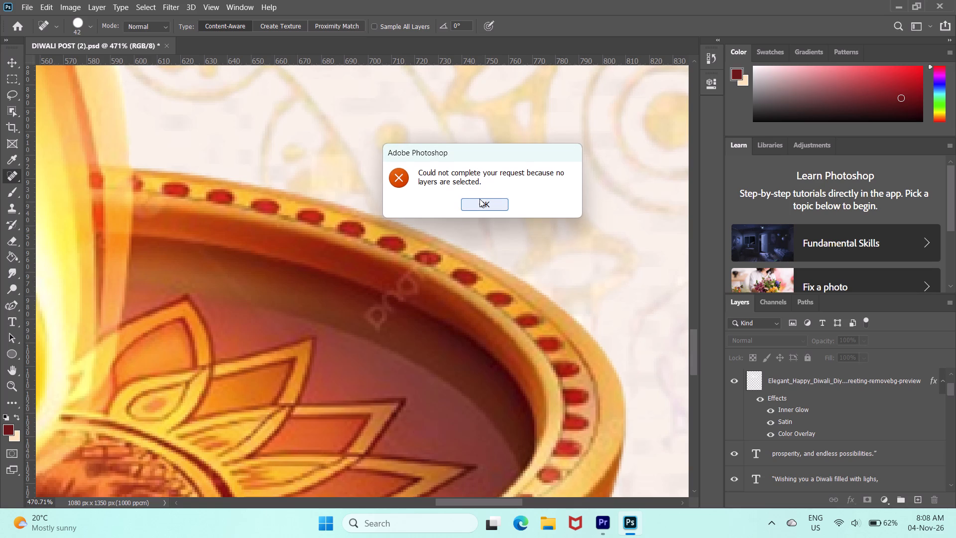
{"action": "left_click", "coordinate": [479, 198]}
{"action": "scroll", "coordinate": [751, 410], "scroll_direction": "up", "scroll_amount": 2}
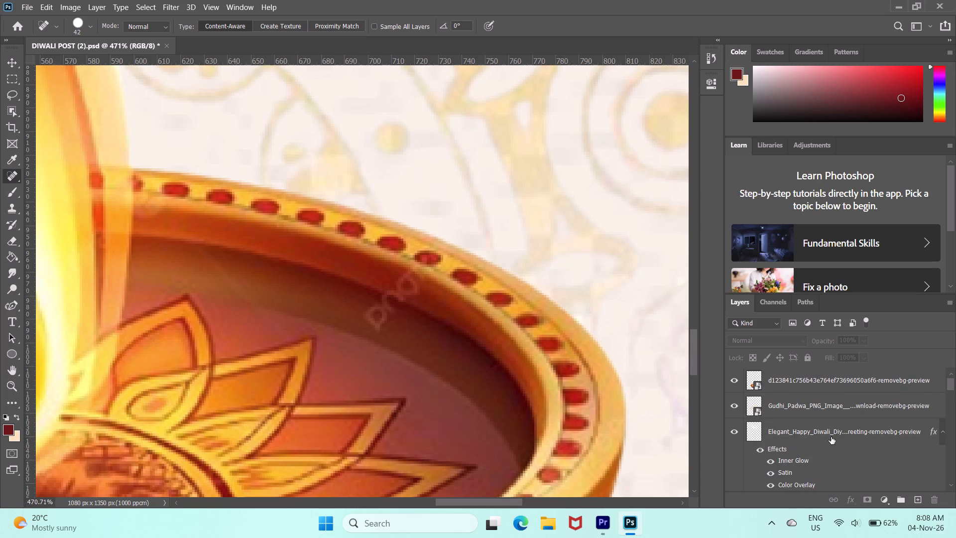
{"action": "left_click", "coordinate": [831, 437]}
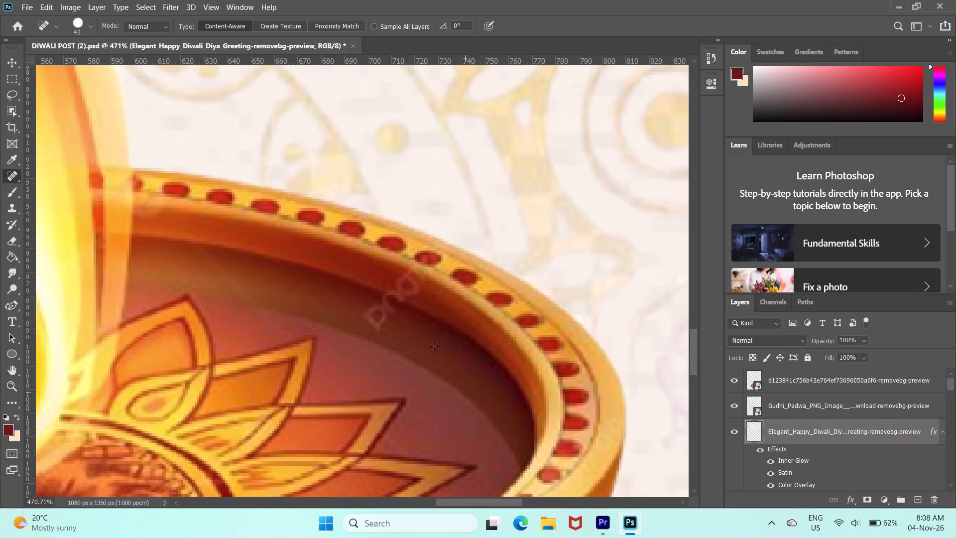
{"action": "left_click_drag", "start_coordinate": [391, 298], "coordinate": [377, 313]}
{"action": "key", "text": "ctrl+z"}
Select the diya image's layer and rasterize its smart object so the Spot Healing Brush can edit it.
{"action": "scroll", "coordinate": [573, 220], "scroll_direction": "up", "scroll_amount": 4, "text": "alt"}
{"action": "scroll", "coordinate": [573, 220], "scroll_direction": "down", "scroll_amount": 8, "text": "alt"}
{"action": "scroll", "coordinate": [573, 220], "scroll_direction": "up", "scroll_amount": 1, "text": "alt"}
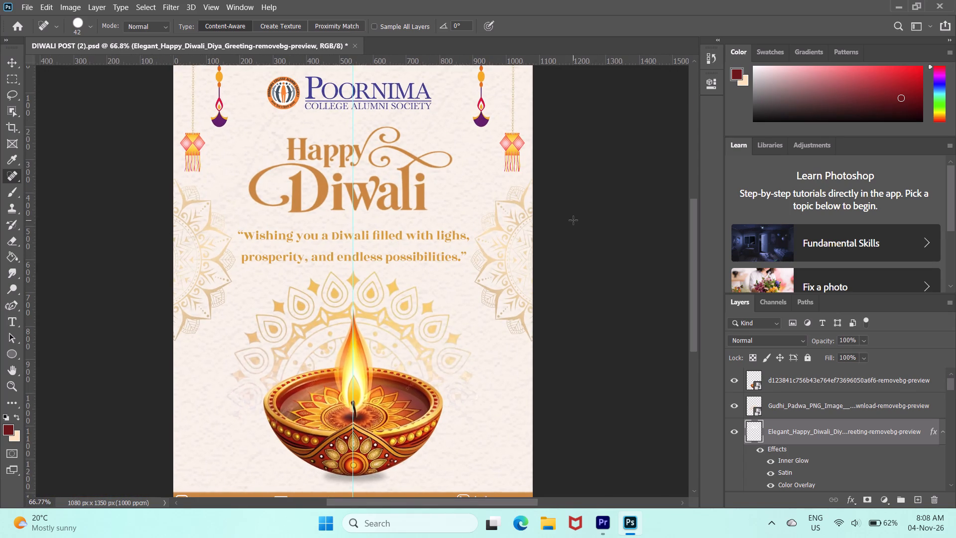
{"action": "scroll", "coordinate": [573, 220], "scroll_direction": "up", "scroll_amount": 1, "text": "alt"}
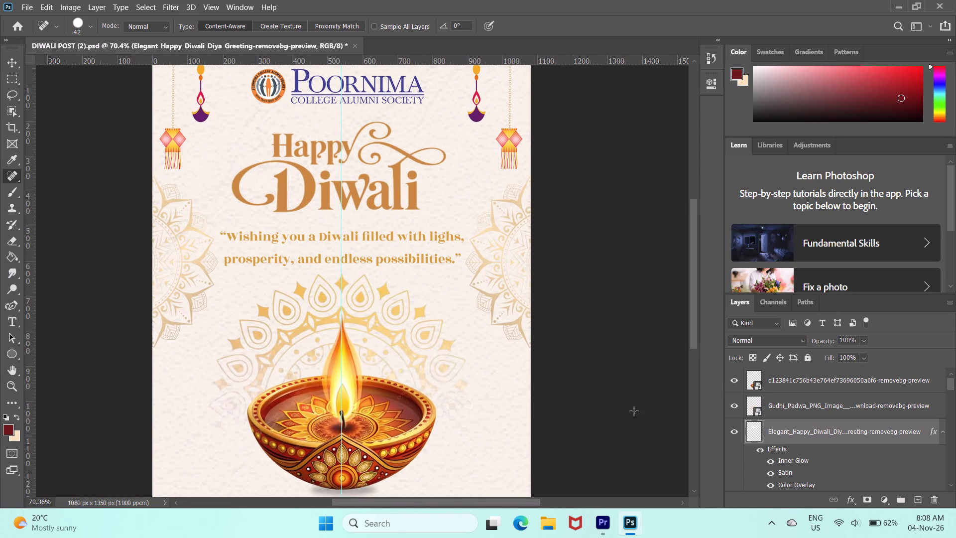
{"action": "key", "text": "v"}
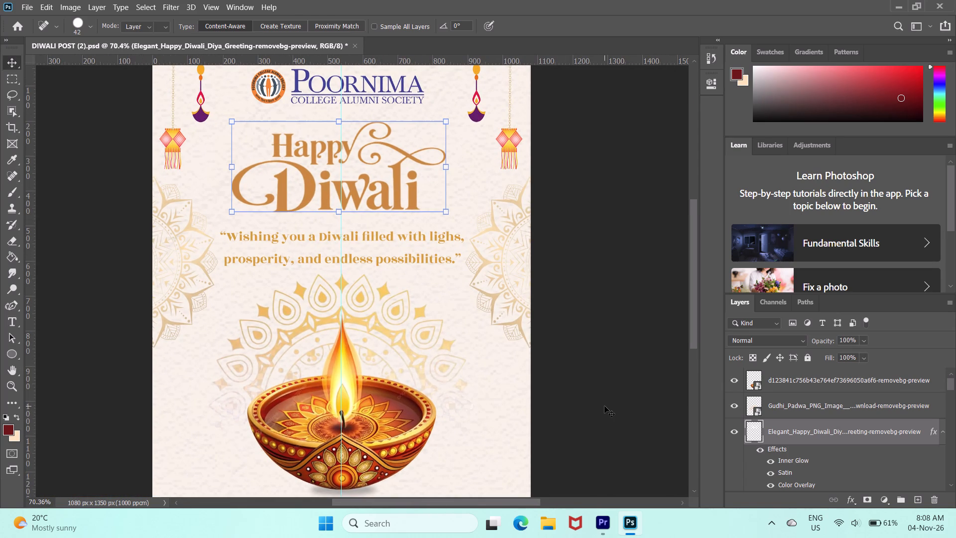
{"action": "left_click", "coordinate": [392, 413]}
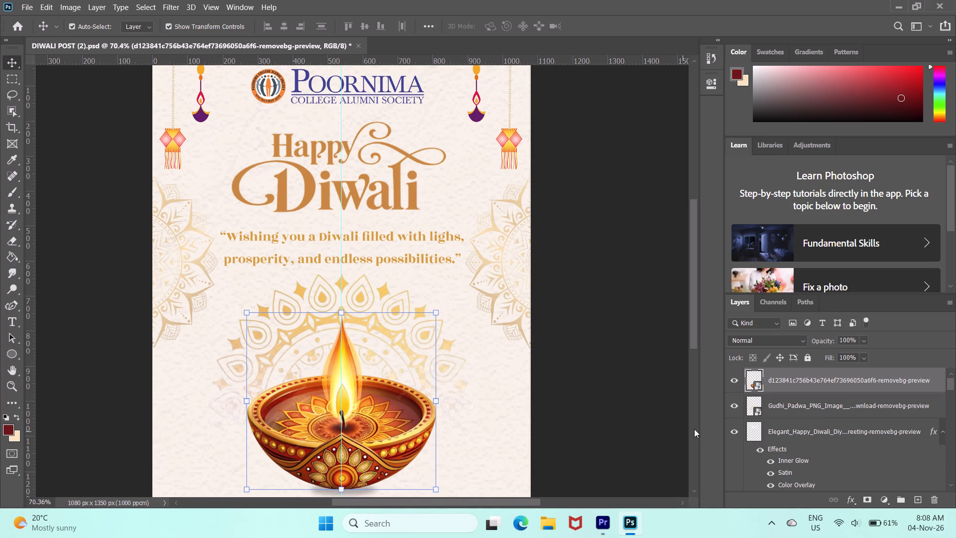
{"action": "scroll", "coordinate": [822, 412], "scroll_direction": "up", "scroll_amount": 3}
{"action": "key", "text": "j"}
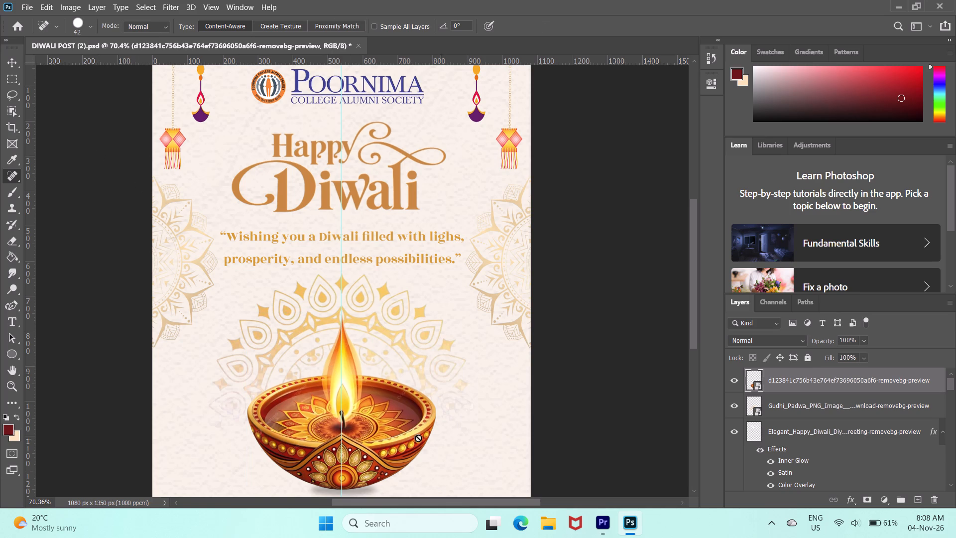
{"action": "left_click", "coordinate": [415, 437]}
{"action": "left_click", "coordinate": [483, 208]}
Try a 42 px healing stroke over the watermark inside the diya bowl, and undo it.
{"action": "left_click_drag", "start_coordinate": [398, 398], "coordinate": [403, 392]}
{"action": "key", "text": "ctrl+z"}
Set the Spot Healing Brush to 10 px and paint over the "png" watermark on the bowl's inner wall, right of the flame.
{"action": "scroll", "coordinate": [417, 410], "scroll_direction": "up", "scroll_amount": 1, "text": "alt"}
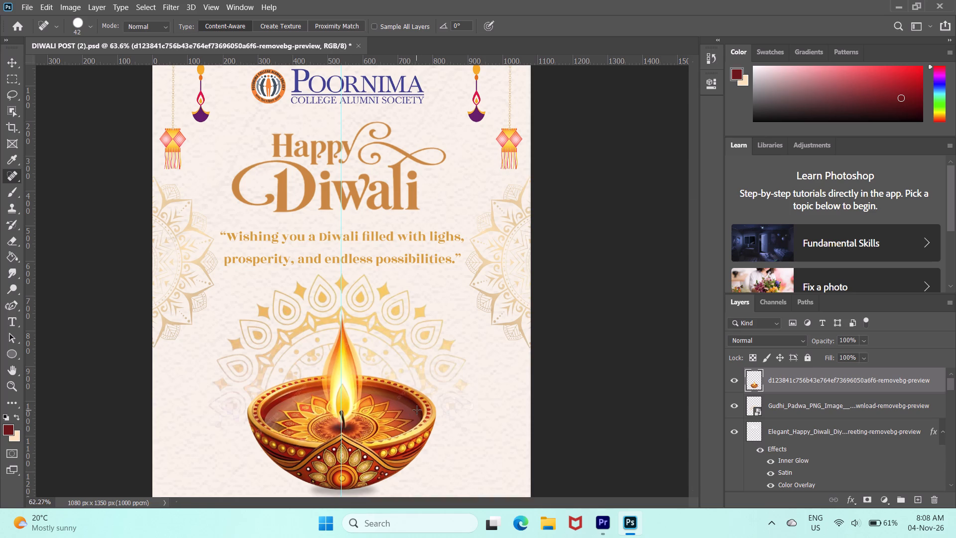
{"action": "scroll", "coordinate": [417, 410], "scroll_direction": "up", "scroll_amount": 1, "text": "alt"}
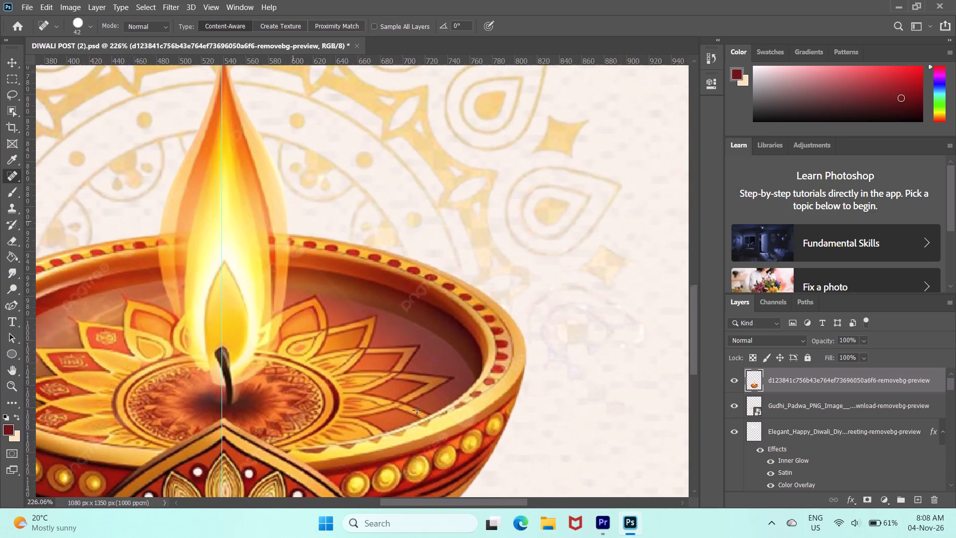
{"action": "scroll", "coordinate": [417, 410], "scroll_direction": "up", "scroll_amount": 1, "text": "alt"}
{"action": "scroll", "coordinate": [400, 334], "scroll_direction": "up", "scroll_amount": 1, "text": "alt"}
{"action": "scroll", "coordinate": [560, 241], "scroll_direction": "up", "scroll_amount": 1, "text": "alt"}
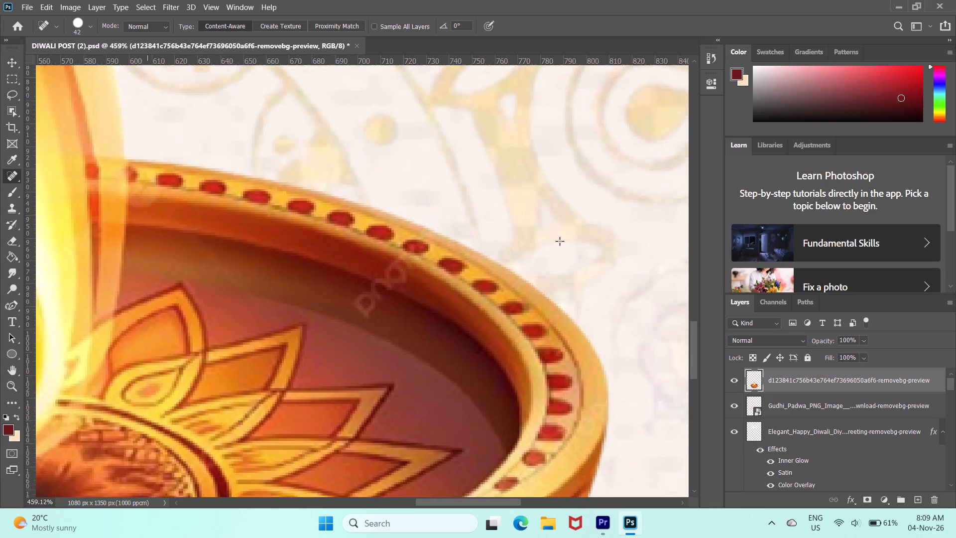
{"action": "scroll", "coordinate": [560, 241], "scroll_direction": "up", "scroll_amount": 1, "text": "alt"}
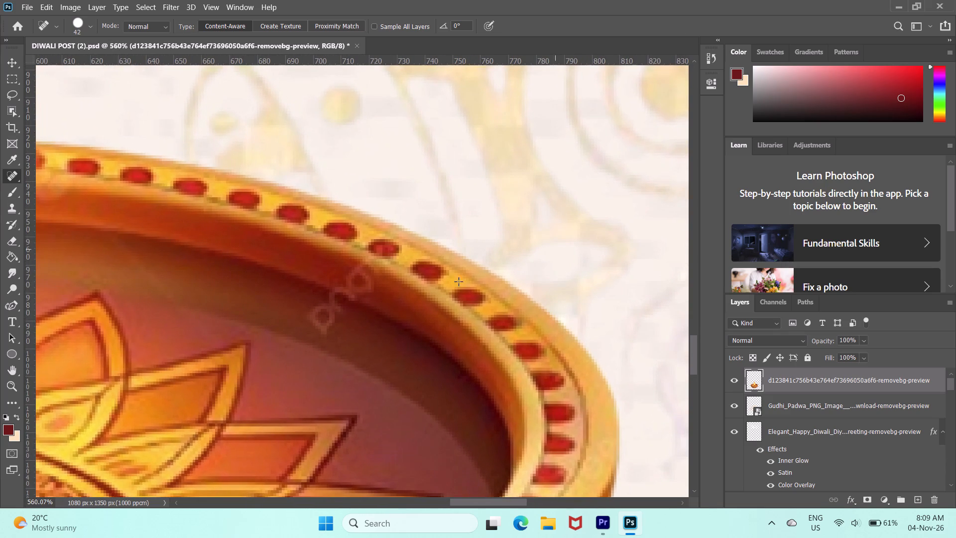
{"action": "key", "text": "bracketleft"}
{"action": "key", "text": "bracketleft"}
{"action": "key", "text": "bracketleft"}
{"action": "key", "text": "bracketleft"}
{"action": "key", "text": "bracketleft"}
{"action": "type", "text": "[["}
{"action": "left_click_drag", "start_coordinate": [318, 324], "coordinate": [327, 314]}
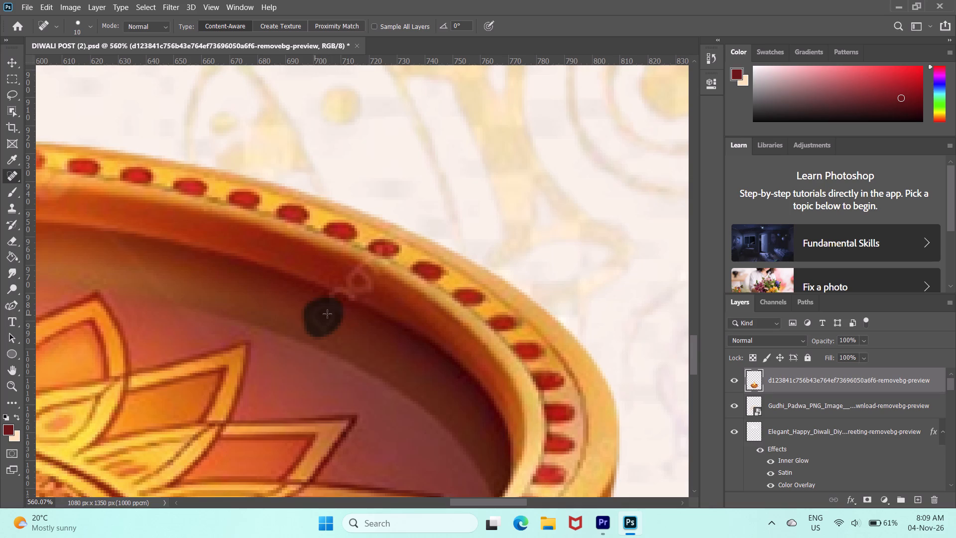
{"action": "left_click_drag", "start_coordinate": [327, 314], "coordinate": [350, 286]}
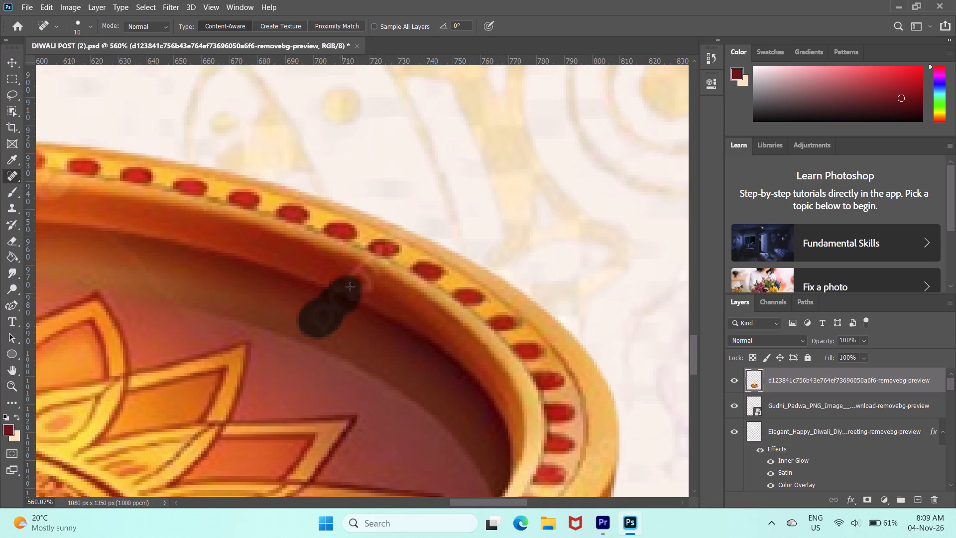
{"action": "left_click_drag", "start_coordinate": [350, 286], "coordinate": [368, 273]}
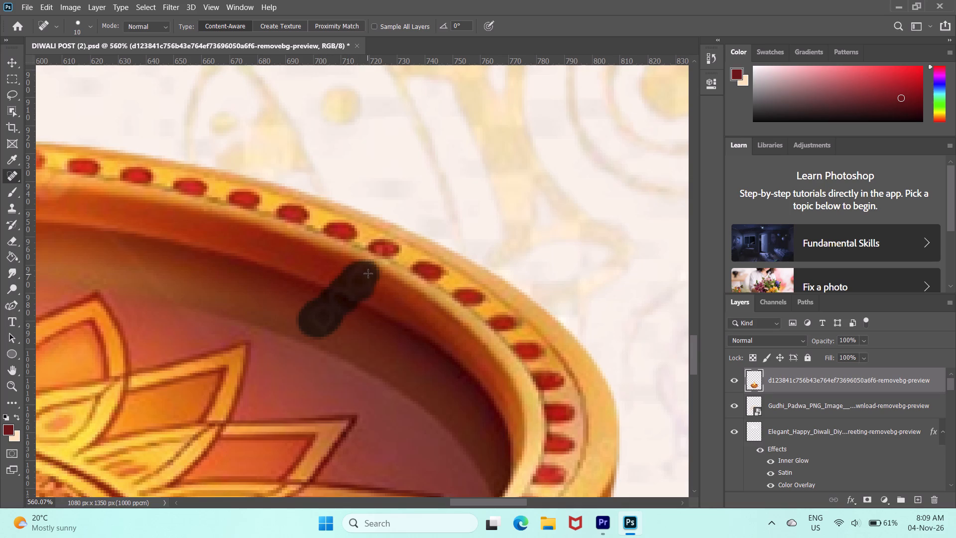
{"action": "left_click_drag", "start_coordinate": [368, 273], "coordinate": [372, 278]}
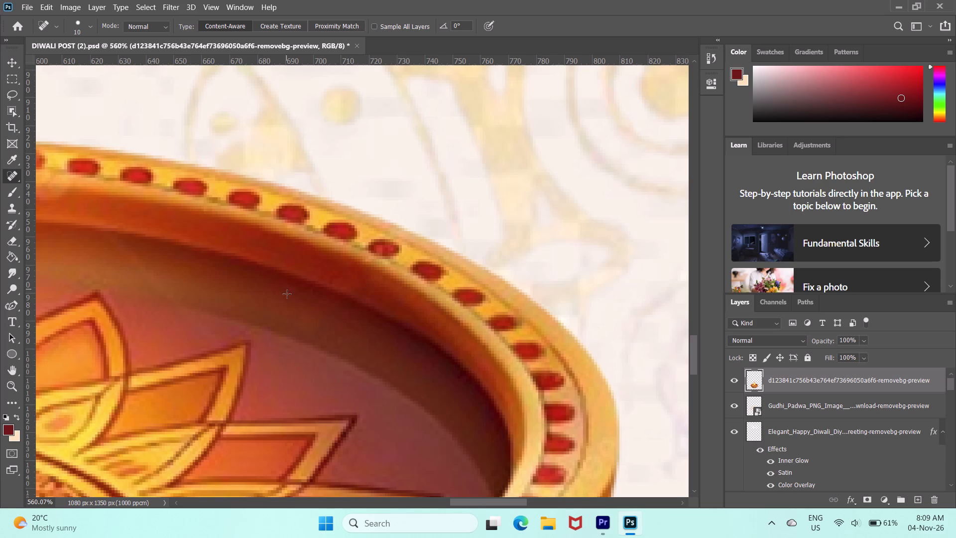
Touch up the bowl's inner wall around the healed watermark area with further 10 px Spot Healing strokes.
{"action": "left_click_drag", "start_coordinate": [289, 299], "coordinate": [365, 350]}
{"action": "left_click", "coordinate": [337, 275]}
{"action": "left_click", "coordinate": [370, 291]}
{"action": "scroll", "coordinate": [370, 291], "scroll_direction": "down", "scroll_amount": 3, "text": "alt"}
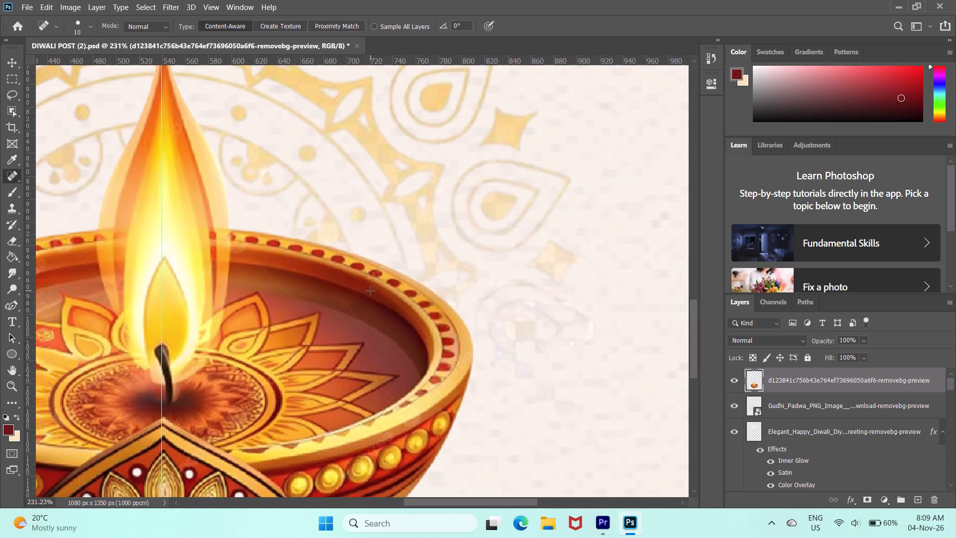
Heal the faint watermark lettering on the bowl's inner wall at its far left edge with 10 px Spot Healing strokes.
{"action": "scroll", "coordinate": [287, 283], "scroll_direction": "left", "scroll_amount": 2}
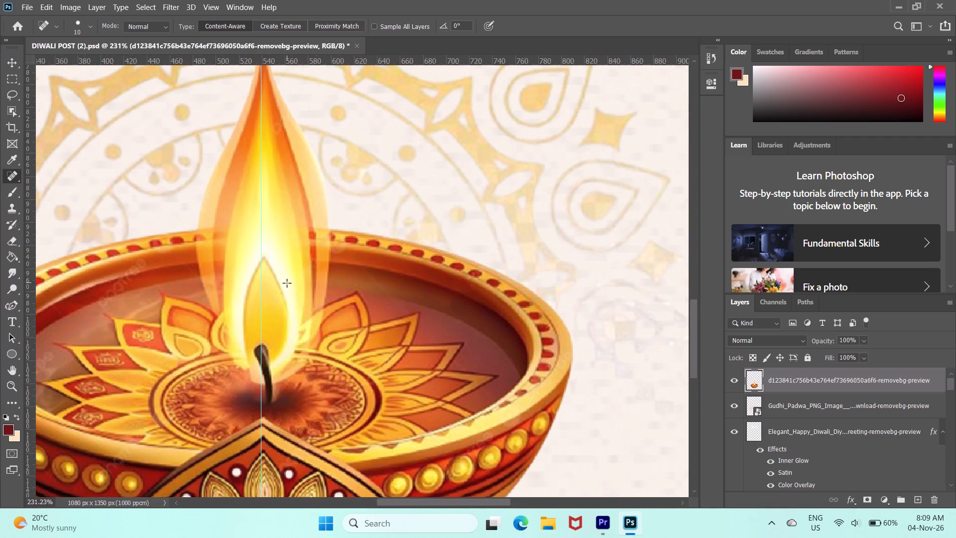
{"action": "scroll", "coordinate": [287, 283], "scroll_direction": "left", "scroll_amount": 4}
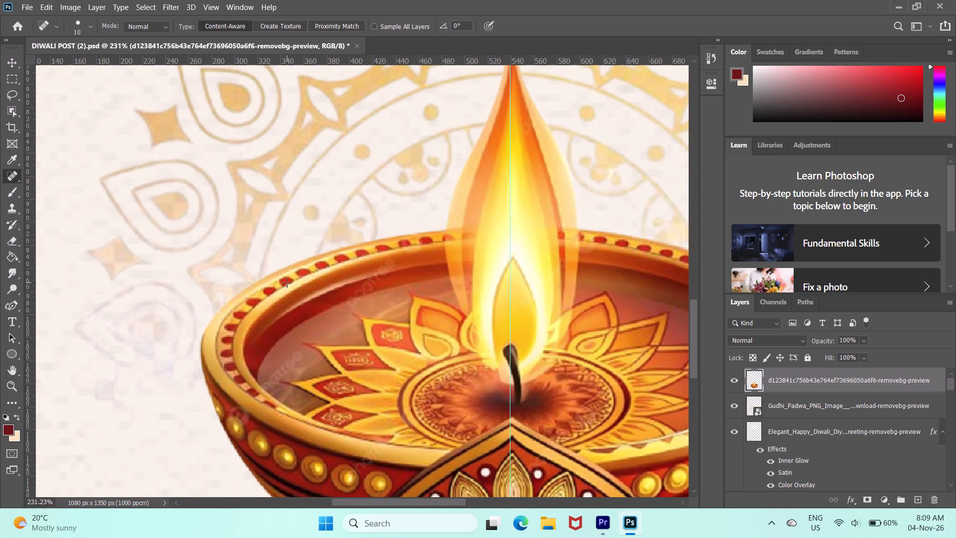
{"action": "scroll", "coordinate": [287, 283], "scroll_direction": "left", "scroll_amount": 1}
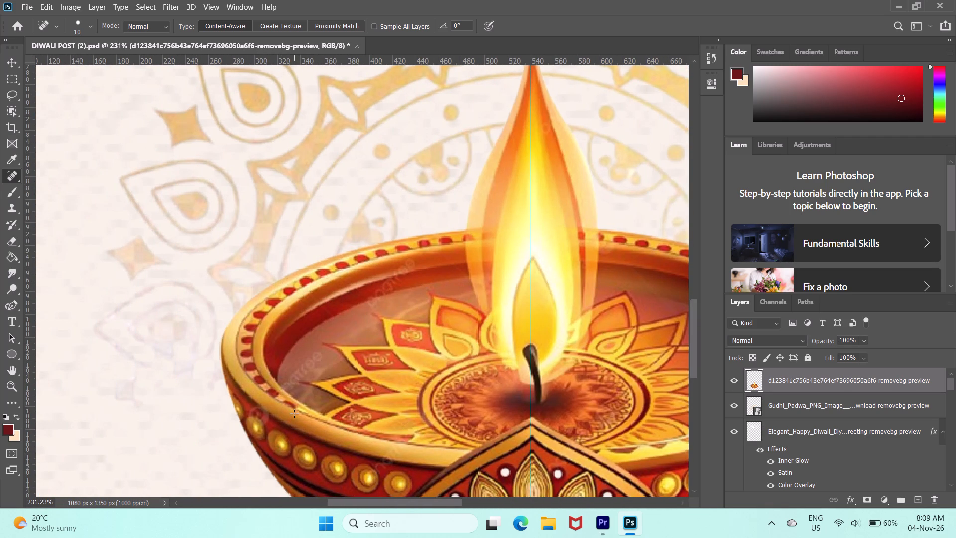
{"action": "scroll", "coordinate": [294, 414], "scroll_direction": "up", "scroll_amount": 3, "text": "alt"}
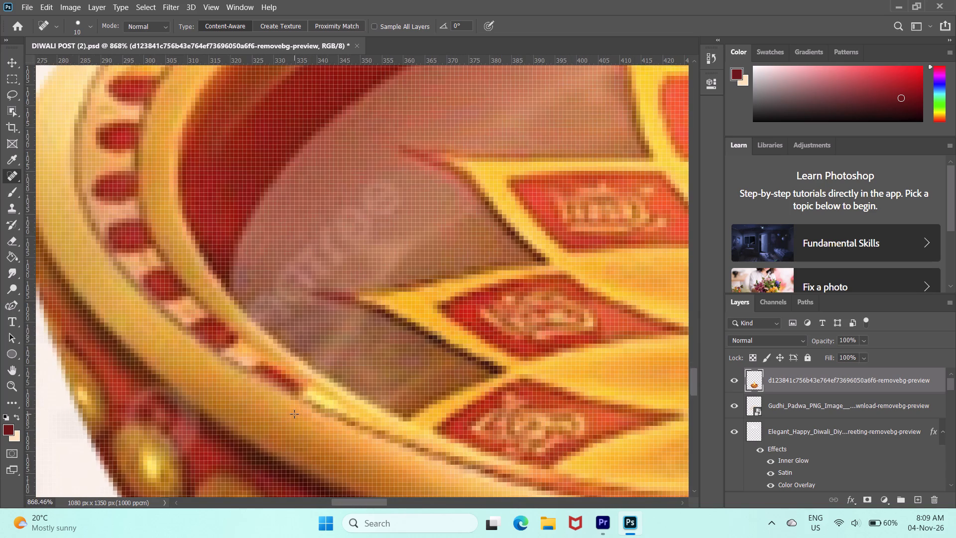
{"action": "left_click_drag", "start_coordinate": [372, 194], "coordinate": [365, 219]}
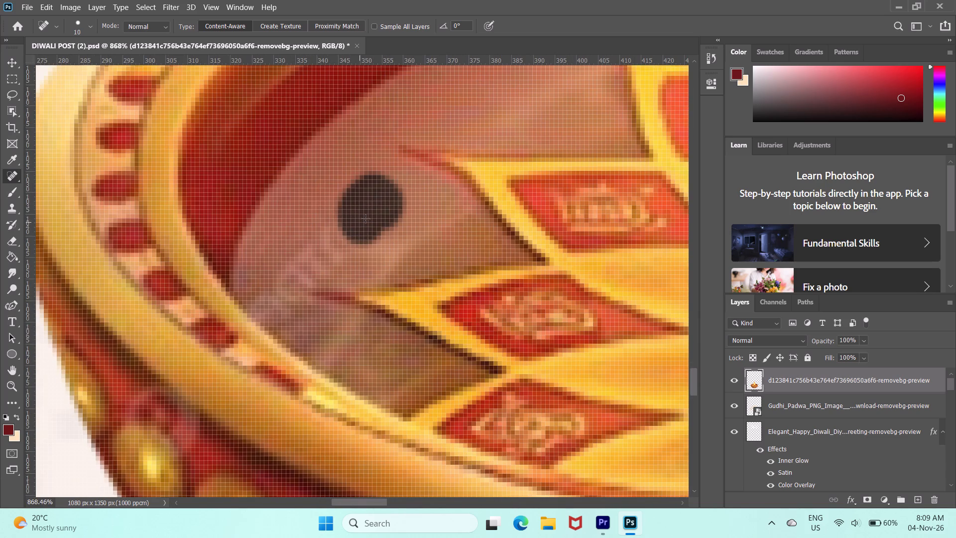
{"action": "left_click_drag", "start_coordinate": [365, 219], "coordinate": [276, 302]}
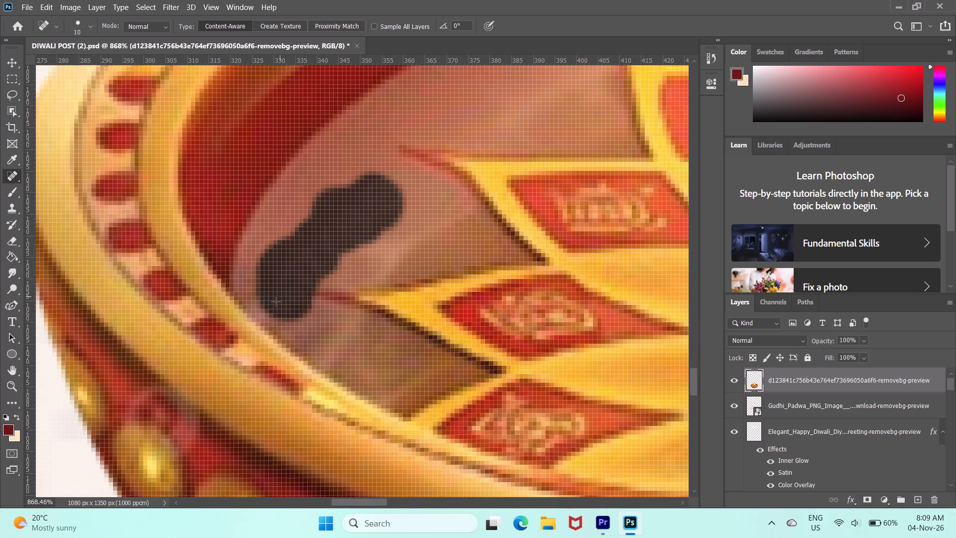
{"action": "left_click", "coordinate": [271, 302]}
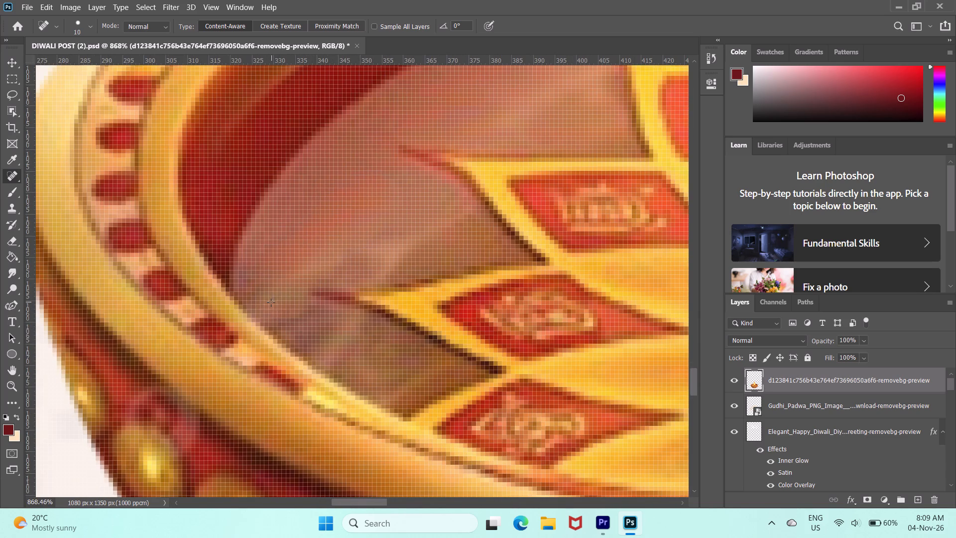
Heal the "pngtree" watermark running across the bowl's rim and inner wall, left of the flame, with the 10 px Spot Healing Brush.
{"action": "scroll", "coordinate": [325, 297], "scroll_direction": "down", "scroll_amount": 1, "text": "alt"}
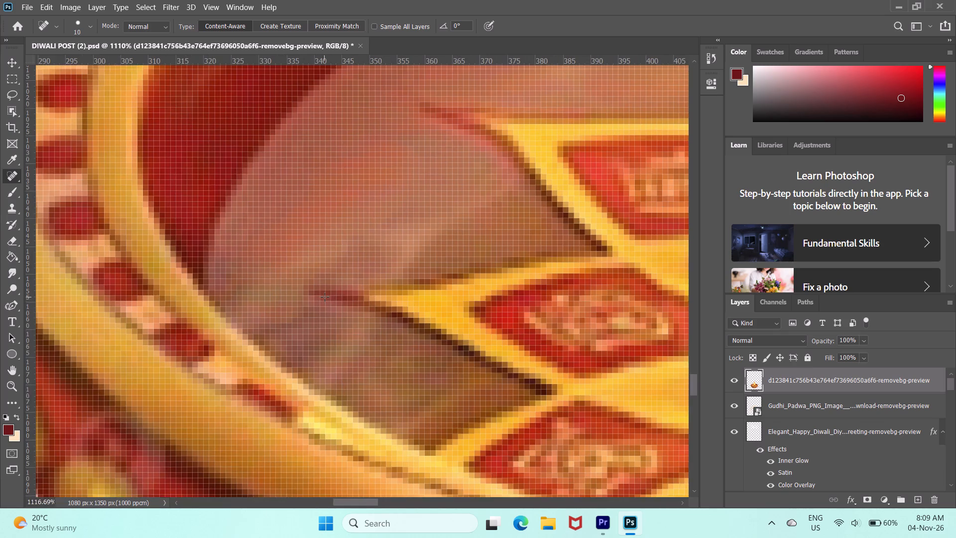
{"action": "scroll", "coordinate": [325, 297], "scroll_direction": "down", "scroll_amount": 2, "text": "alt"}
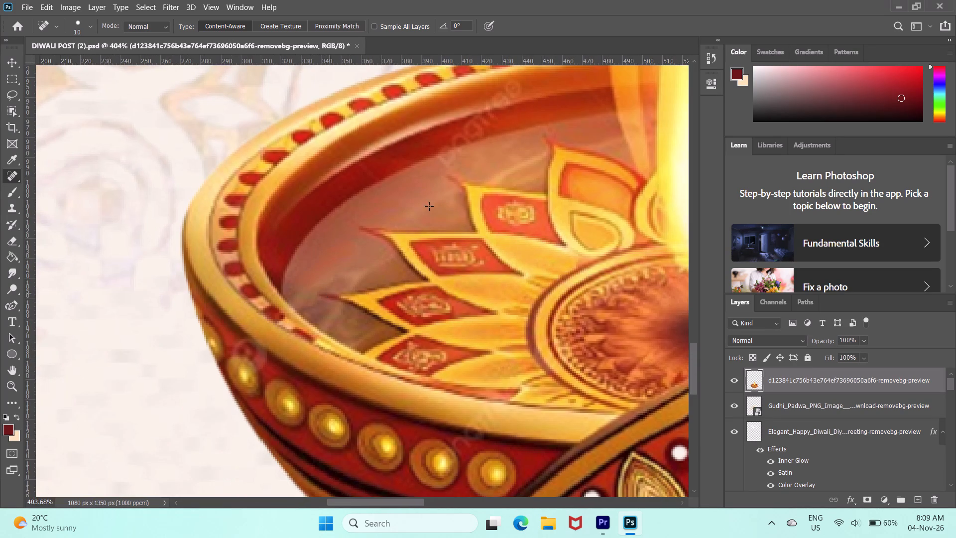
{"action": "scroll", "coordinate": [485, 144], "scroll_direction": "up", "scroll_amount": 2}
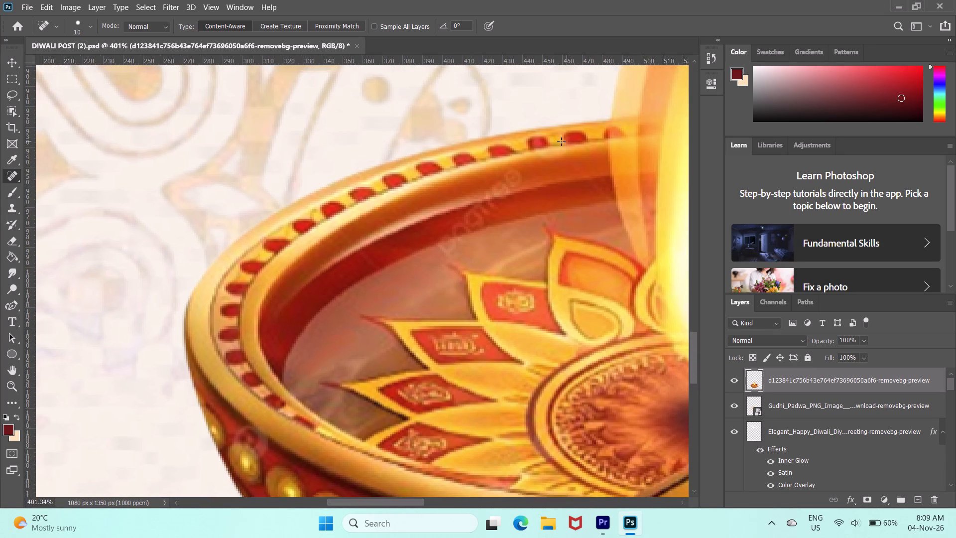
{"action": "scroll", "coordinate": [561, 141], "scroll_direction": "up", "scroll_amount": 1, "text": "alt"}
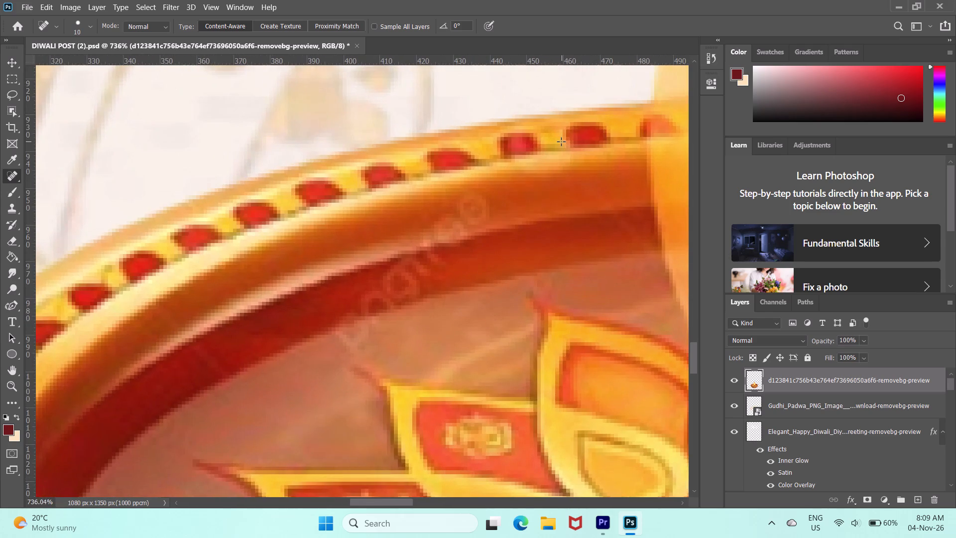
{"action": "scroll", "coordinate": [561, 141], "scroll_direction": "up", "scroll_amount": 1, "text": "alt"}
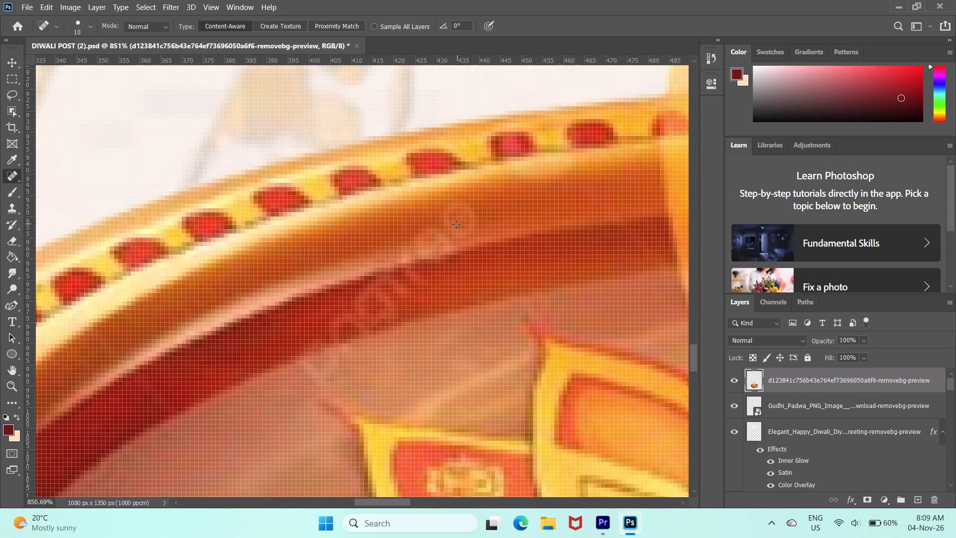
{"action": "left_click_drag", "start_coordinate": [456, 224], "coordinate": [412, 271]}
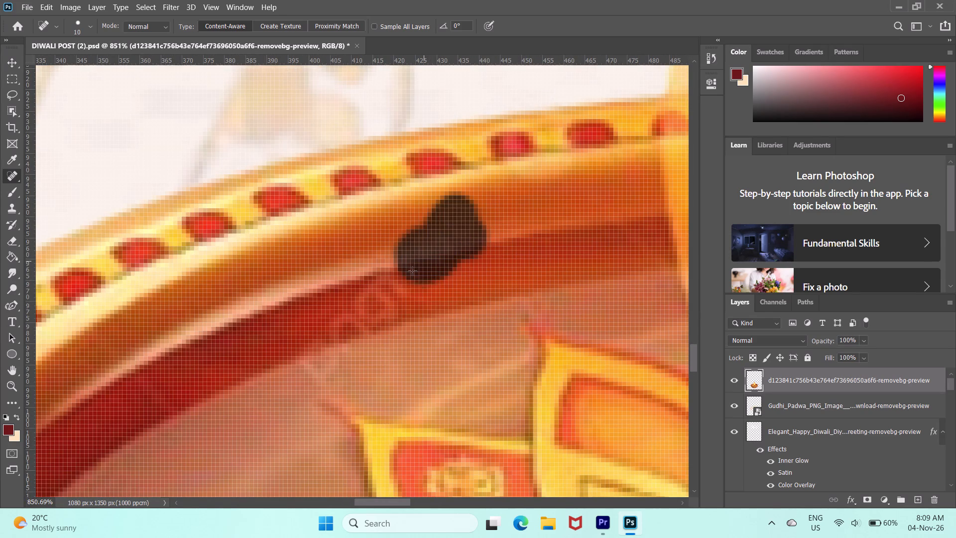
{"action": "left_click_drag", "start_coordinate": [412, 271], "coordinate": [364, 339]}
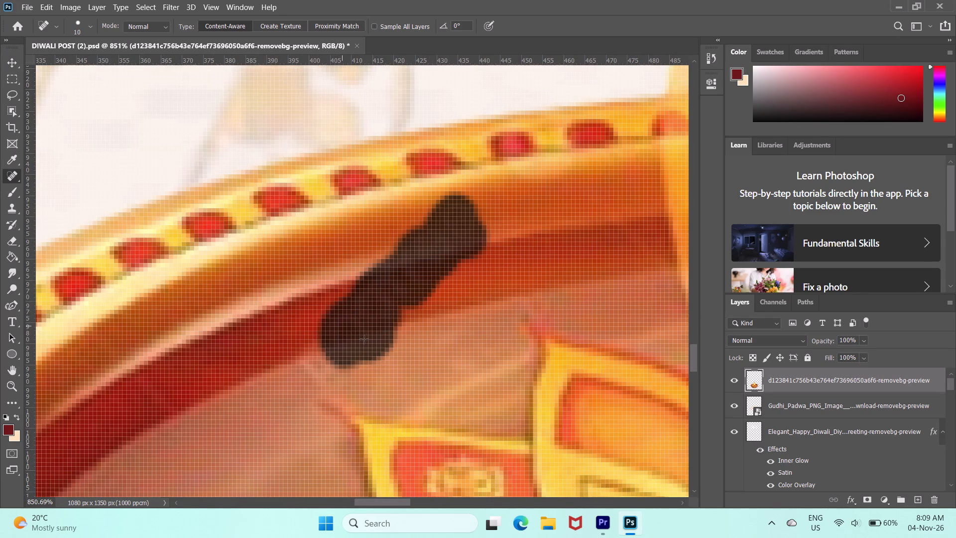
{"action": "left_click_drag", "start_coordinate": [364, 339], "coordinate": [334, 389]}
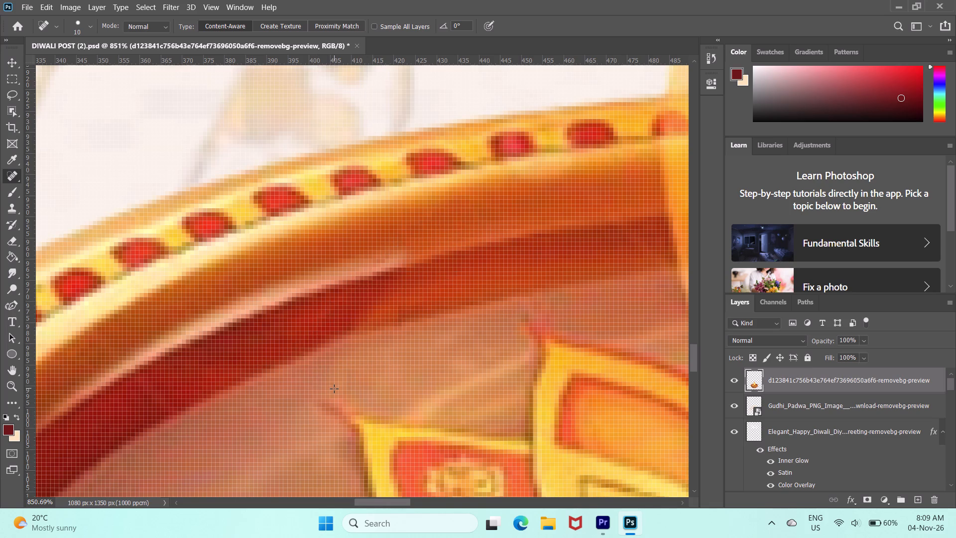
{"action": "scroll", "coordinate": [334, 389], "scroll_direction": "down", "scroll_amount": 2, "text": "alt"}
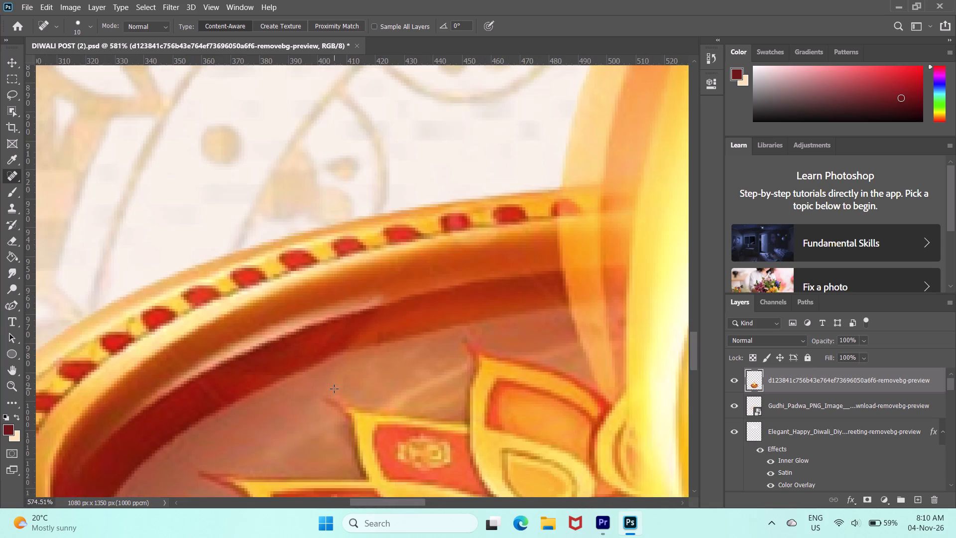
{"action": "scroll", "coordinate": [334, 389], "scroll_direction": "down", "scroll_amount": 3, "text": "alt"}
{"action": "left_click", "coordinate": [334, 389], "text": "alt"}
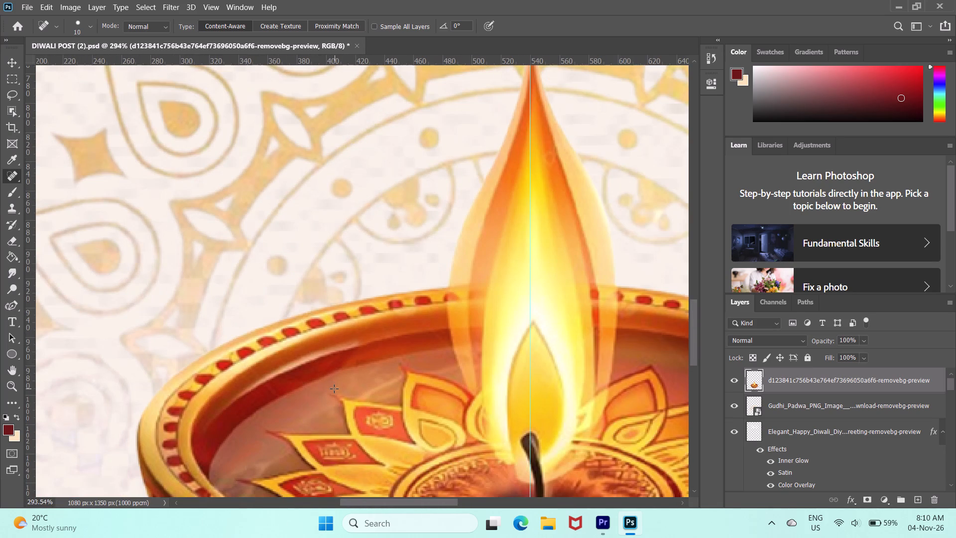
Set the opacity of the diya image's layer to 80%.
{"action": "scroll", "coordinate": [334, 389], "scroll_direction": "down", "scroll_amount": 3, "text": "alt"}
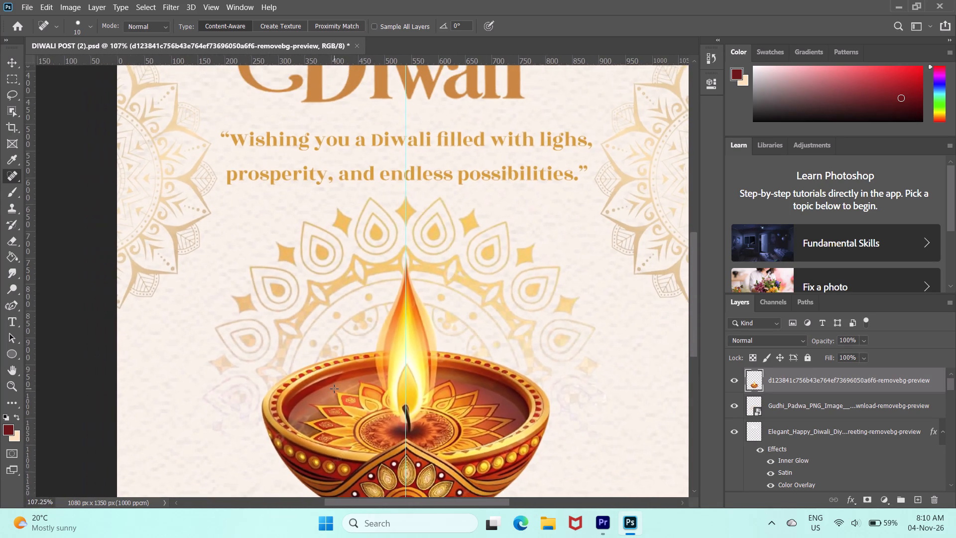
{"action": "scroll", "coordinate": [334, 389], "scroll_direction": "down", "scroll_amount": 3, "text": "alt"}
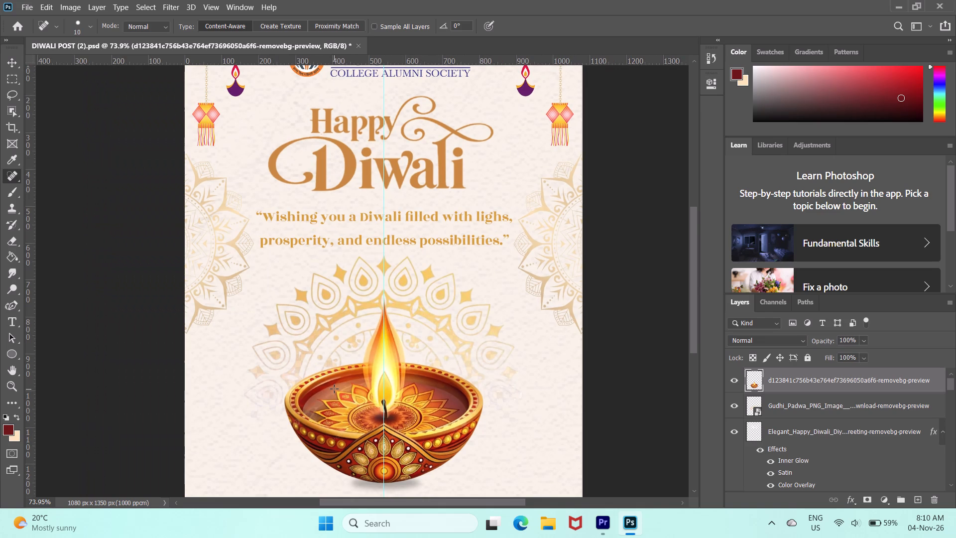
{"action": "key", "text": "8"}
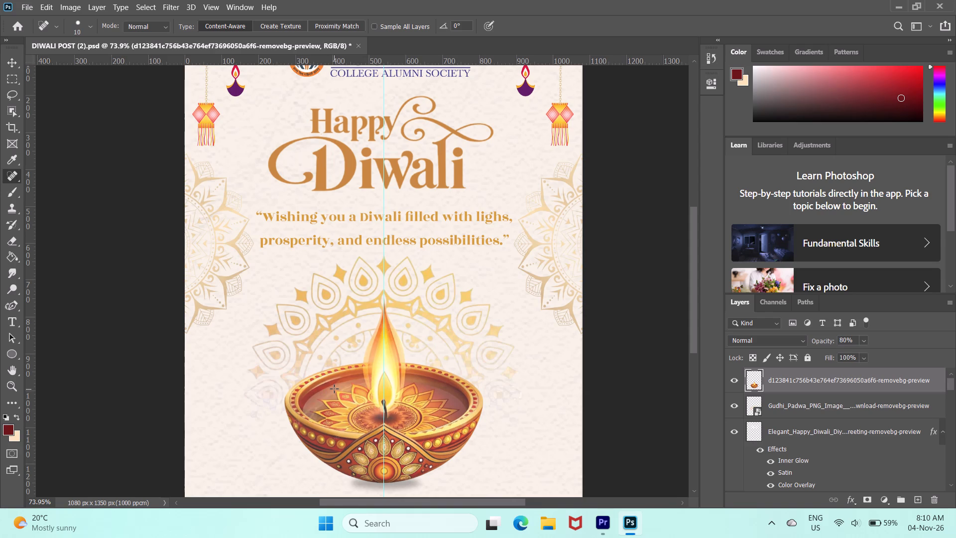
Look over the whole poster and save the DIWALI POST (2) document.
{"action": "scroll", "coordinate": [334, 389], "scroll_direction": "down", "scroll_amount": 1}
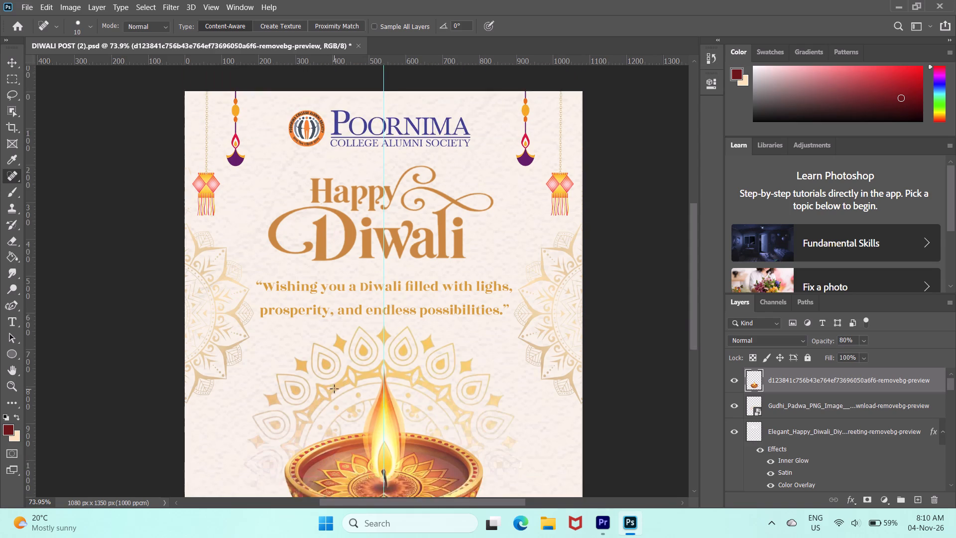
{"action": "scroll", "coordinate": [334, 389], "scroll_direction": "down", "scroll_amount": 1}
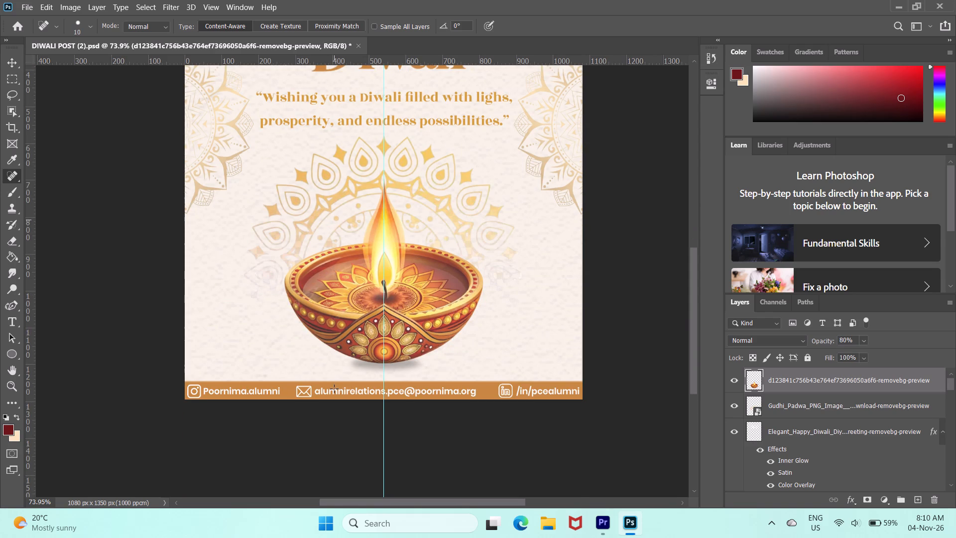
{"action": "scroll", "coordinate": [334, 389], "scroll_direction": "up", "scroll_amount": 2}
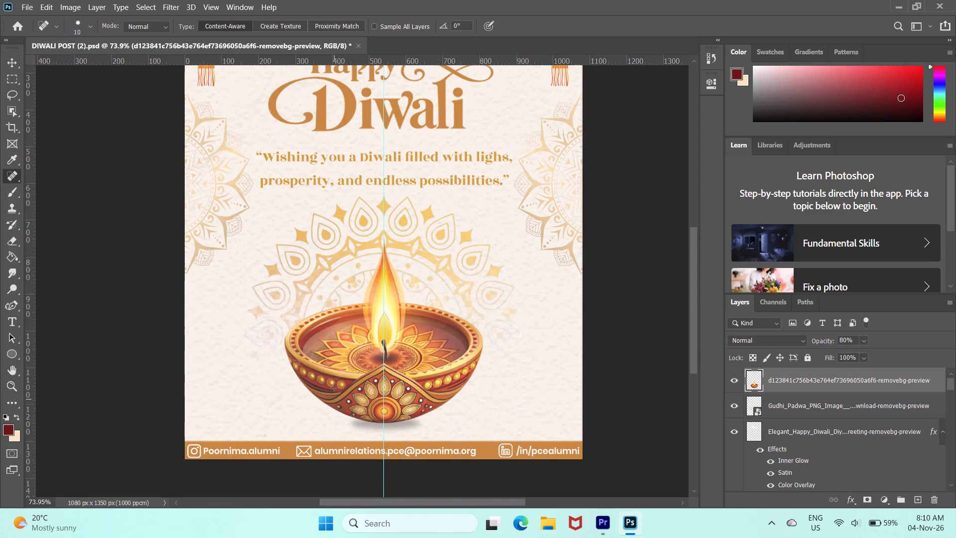
{"action": "scroll", "coordinate": [334, 389], "scroll_direction": "right", "scroll_amount": 1, "text": "alt"}
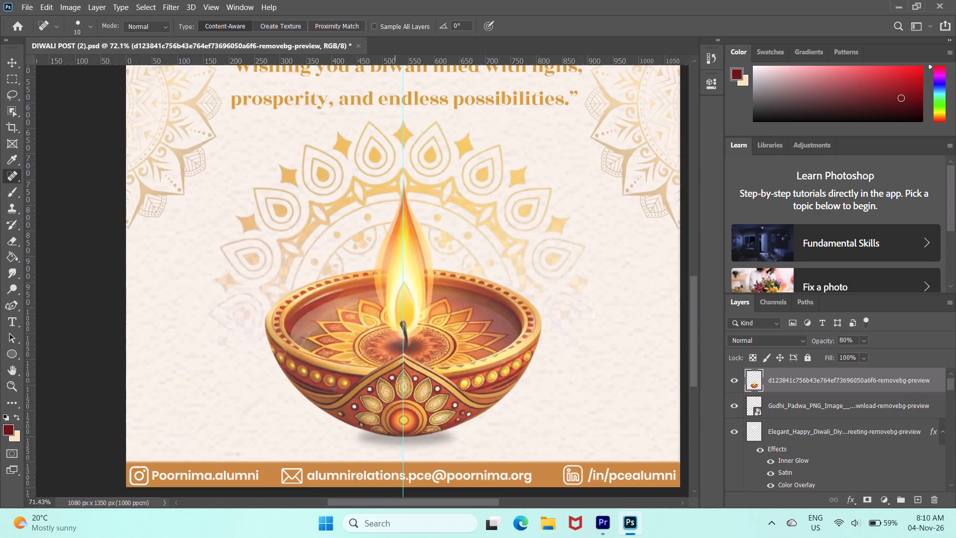
{"action": "scroll", "coordinate": [334, 389], "scroll_direction": "right", "scroll_amount": 1, "text": "alt"}
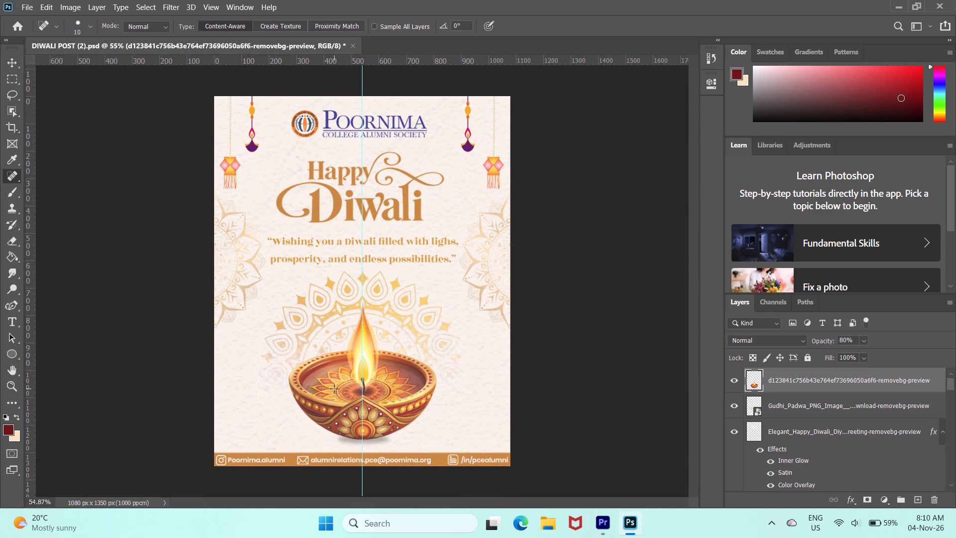
{"action": "left_click", "coordinate": [574, 183]}
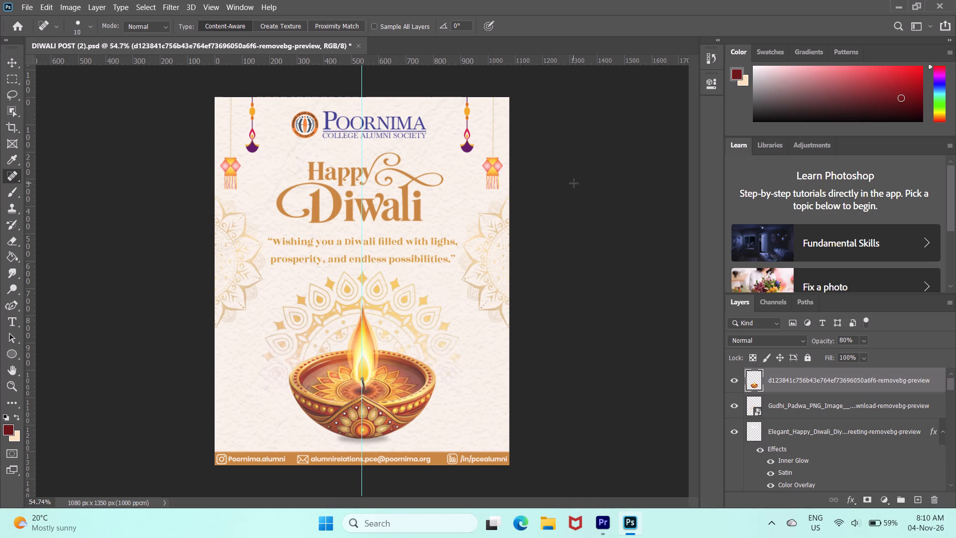
{"action": "left_click", "coordinate": [30, 7]}
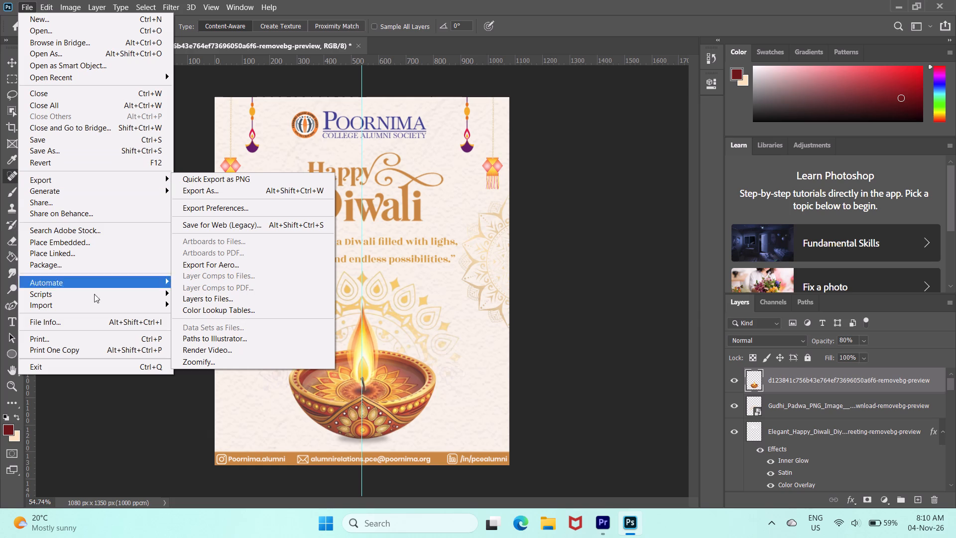
{"action": "left_click", "coordinate": [98, 422]}
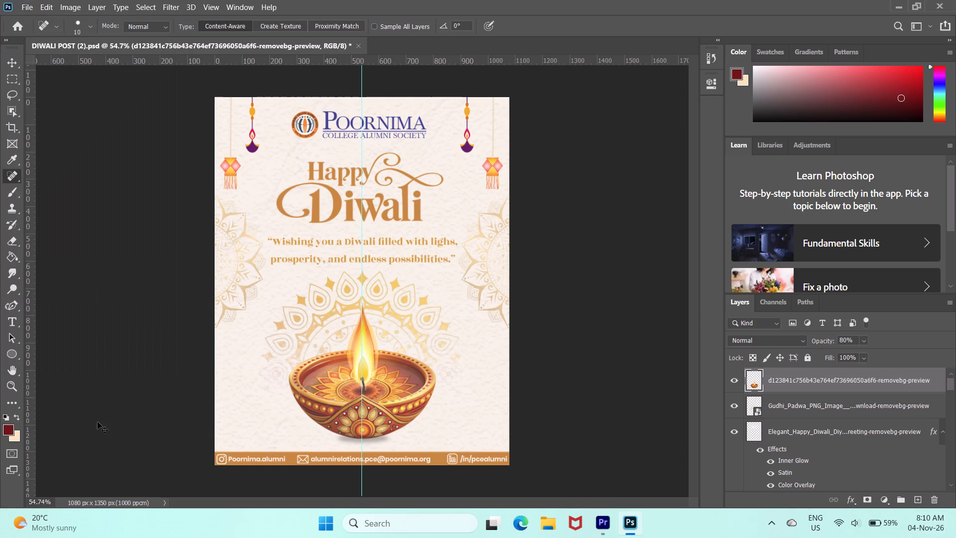
{"action": "key", "text": "ctrl+s"}
Export the poster as a 1080 x 1350 px PNG at 100% scale to the Downloads folder, named DIWALI POST (2.2O).
{"action": "left_click", "coordinate": [31, 7]}
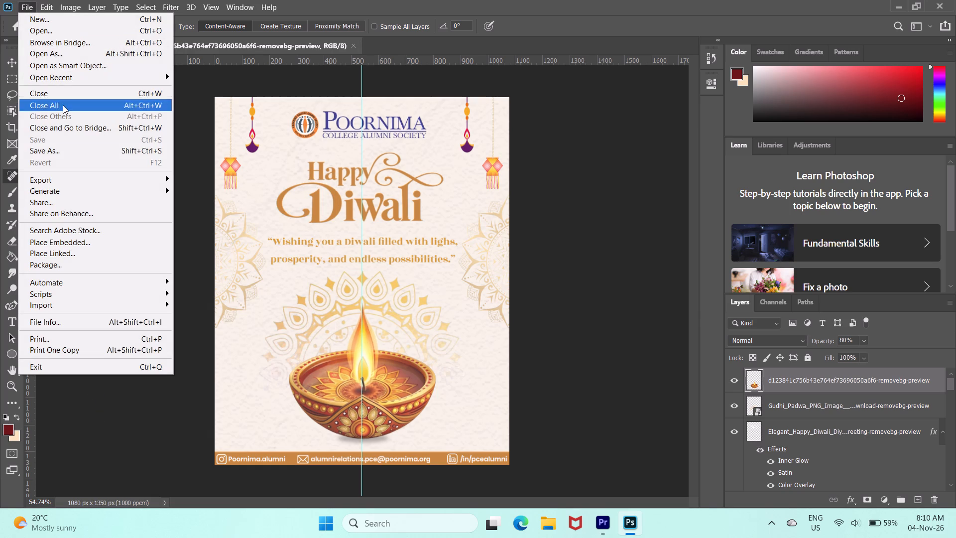
{"action": "left_click", "coordinate": [62, 176]}
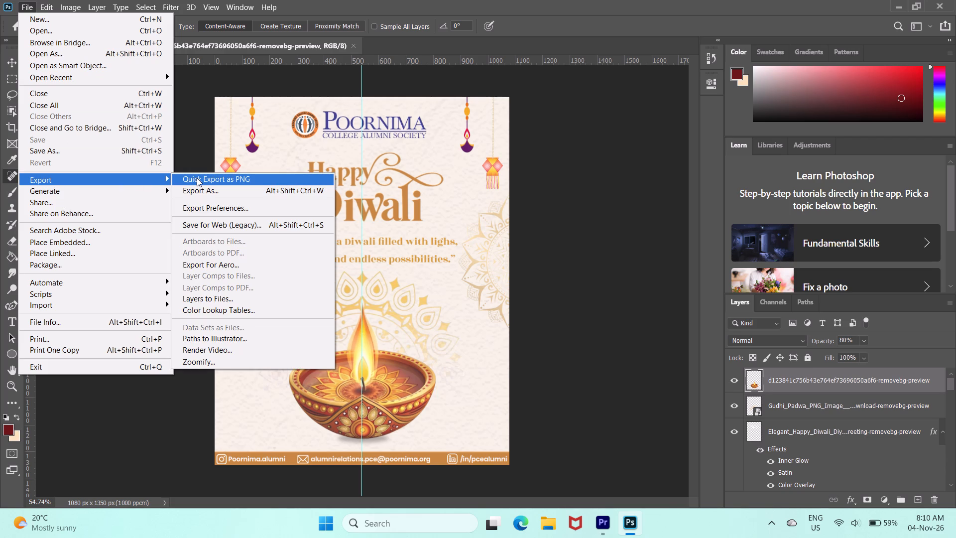
{"action": "left_click", "coordinate": [200, 187]}
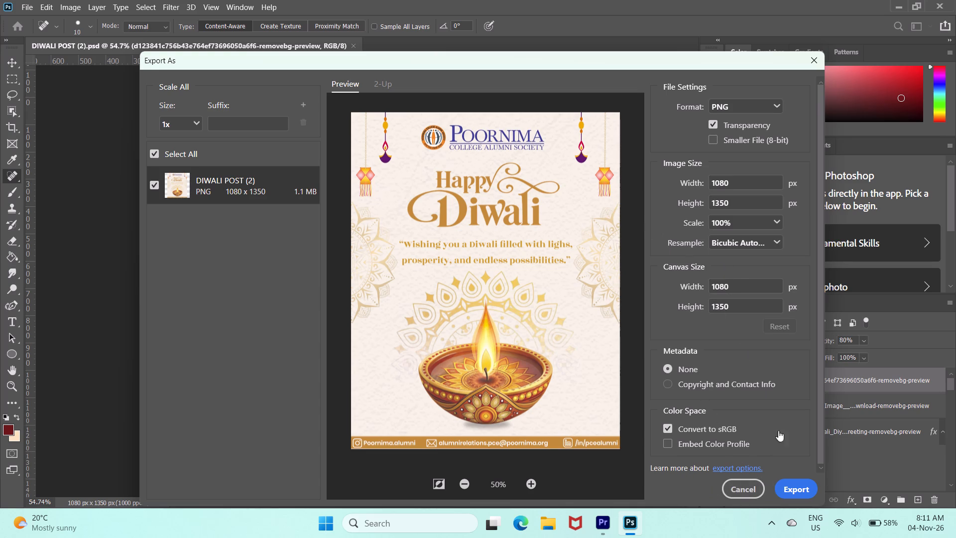
{"action": "left_click", "coordinate": [792, 487]}
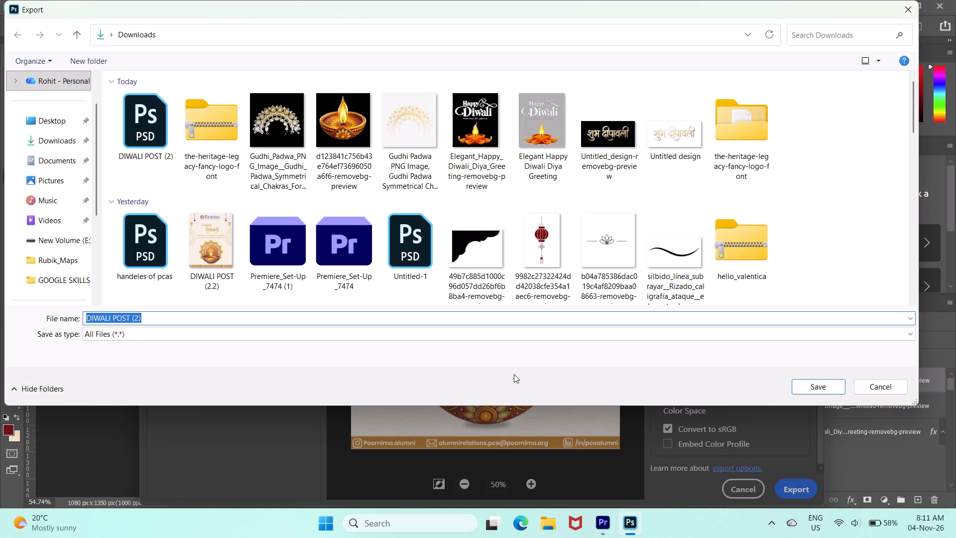
{"action": "left_click", "coordinate": [137, 320]}
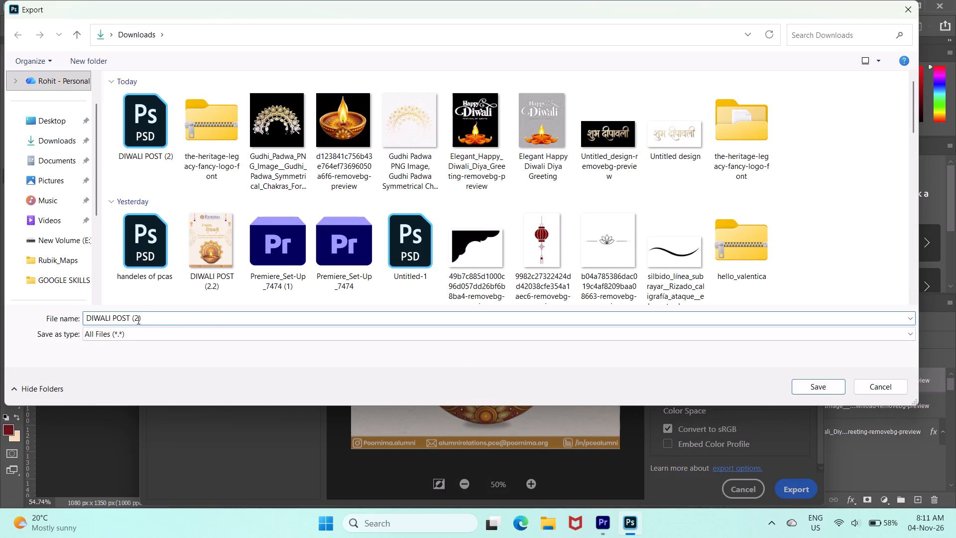
{"action": "key", "text": "2"}
{"action": "key", "text": "BackSpace"}
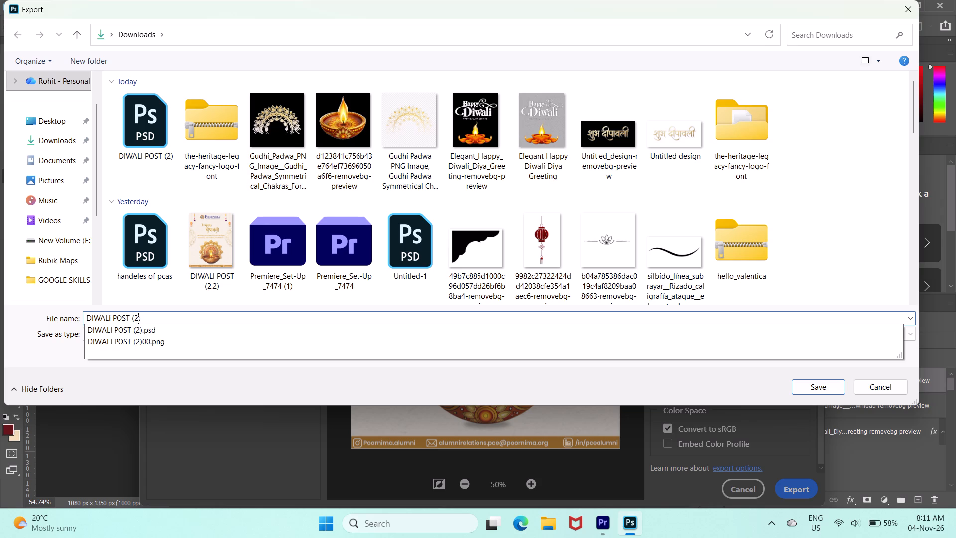
{"action": "type", "text": ".2"}
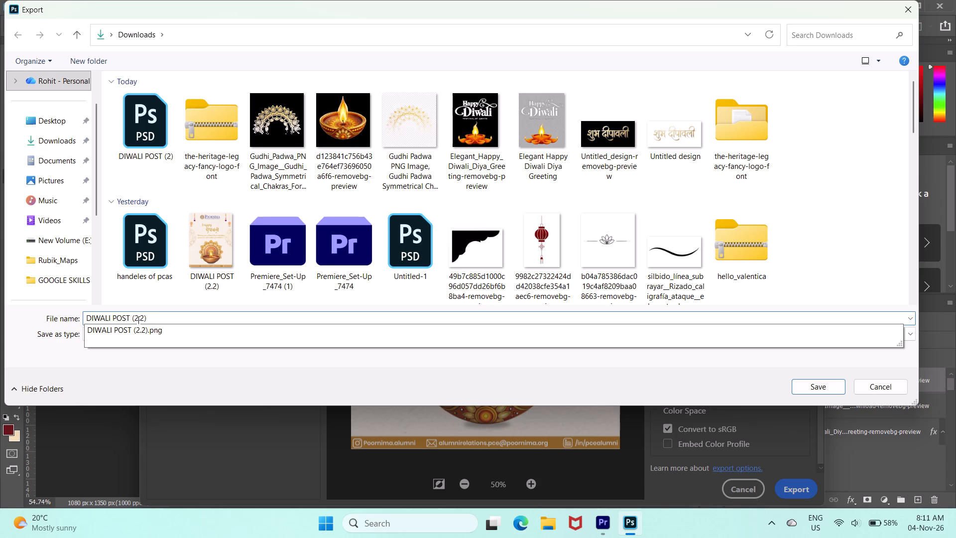
{"action": "key", "text": "0"}
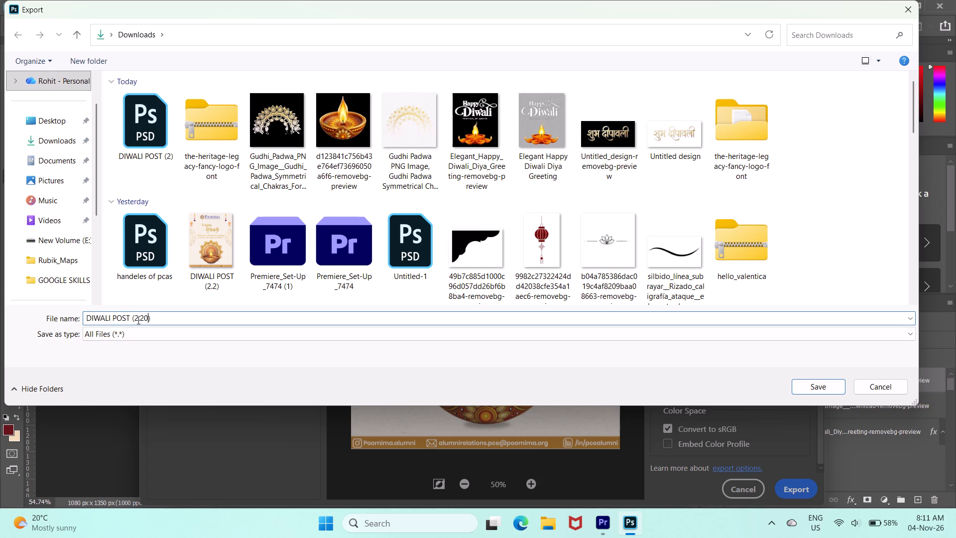
{"action": "key", "text": "BackSpace"}
{"action": "key", "text": "o"}
{"action": "left_click", "coordinate": [27, 138]}
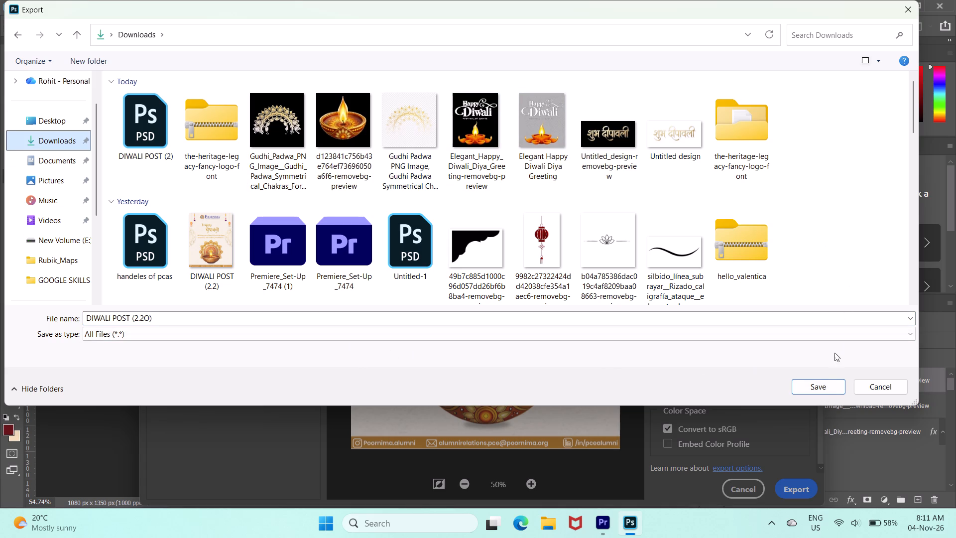
{"action": "left_click", "coordinate": [828, 382]}
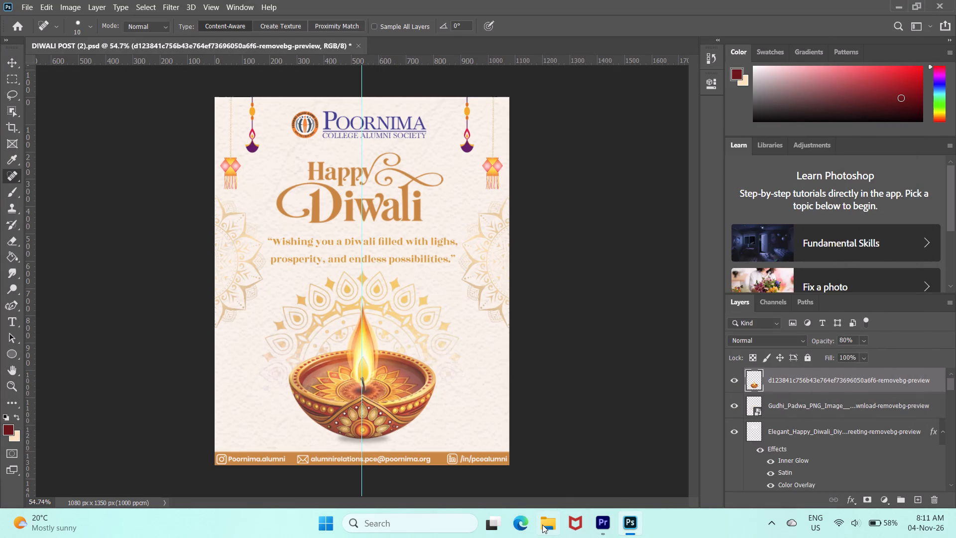
Search the computer for WhatsApp and open the app.
{"action": "left_click", "coordinate": [437, 532]}
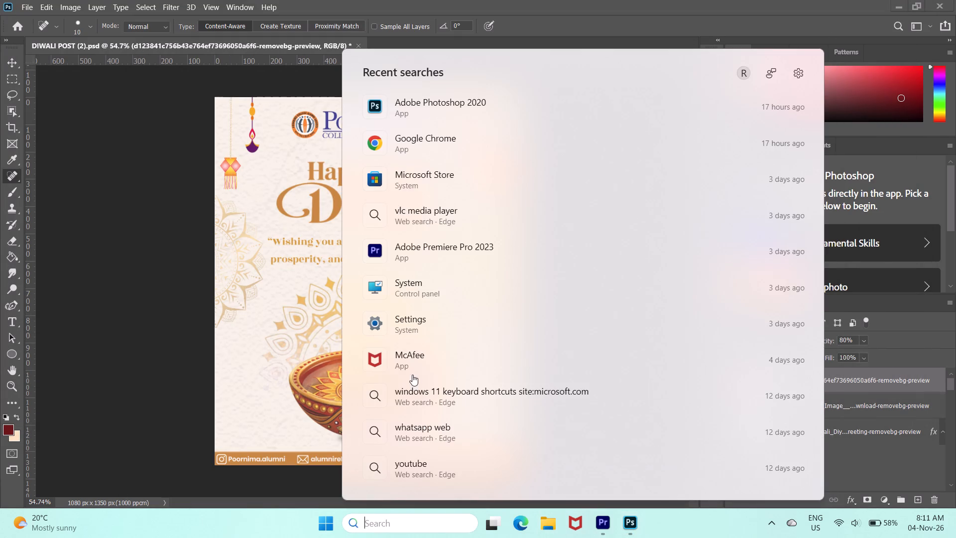
{"action": "scroll", "coordinate": [403, 204], "scroll_direction": "down", "scroll_amount": 3}
{"action": "type", "text": "EH"}
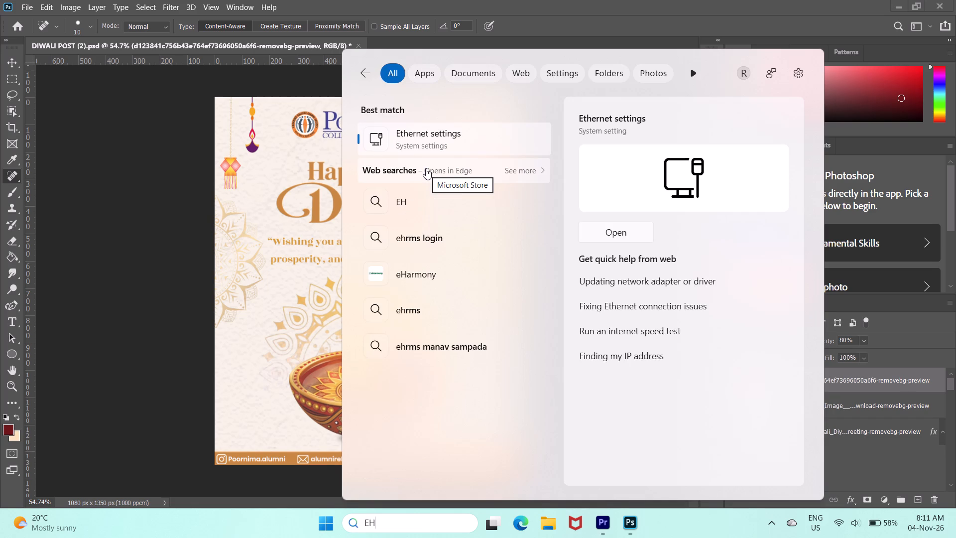
{"action": "key", "text": "BackSpace"}
{"action": "key", "text": "BackSpace"}
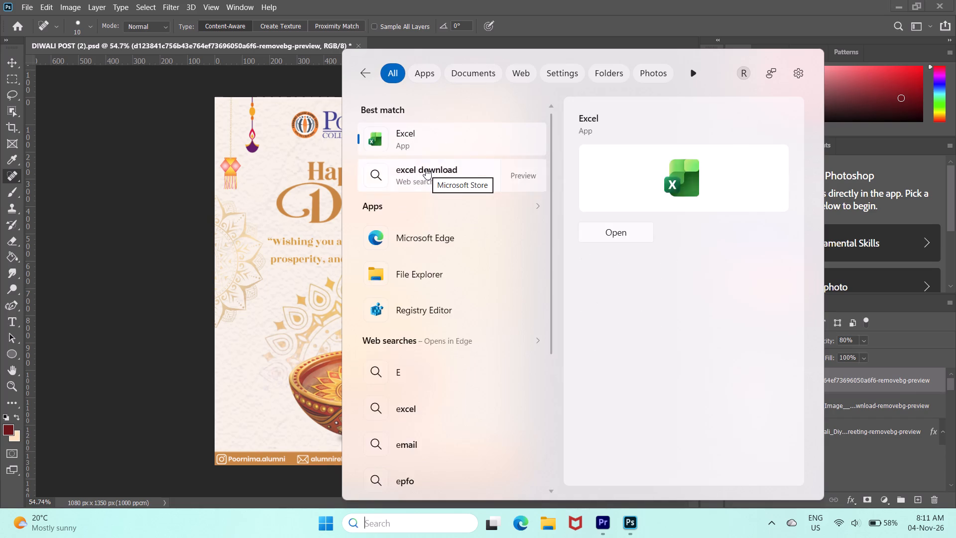
{"action": "type", "text": "WH"}
{"action": "left_click", "coordinate": [443, 144]}
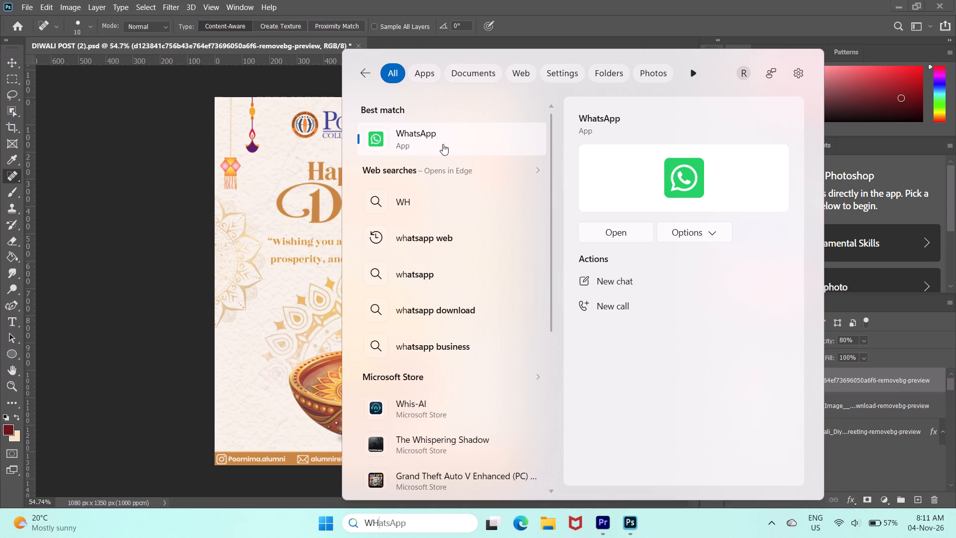
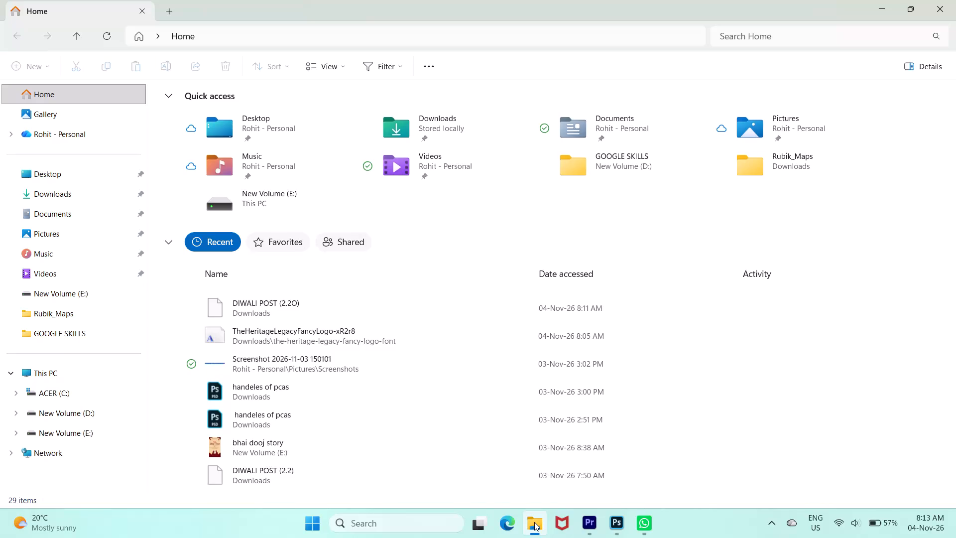
Open the Downloads folder in File Explorer and pick up the exported DIWALI POST (2.2O) image for sharing.
{"action": "double_click", "coordinate": [492, 126]}
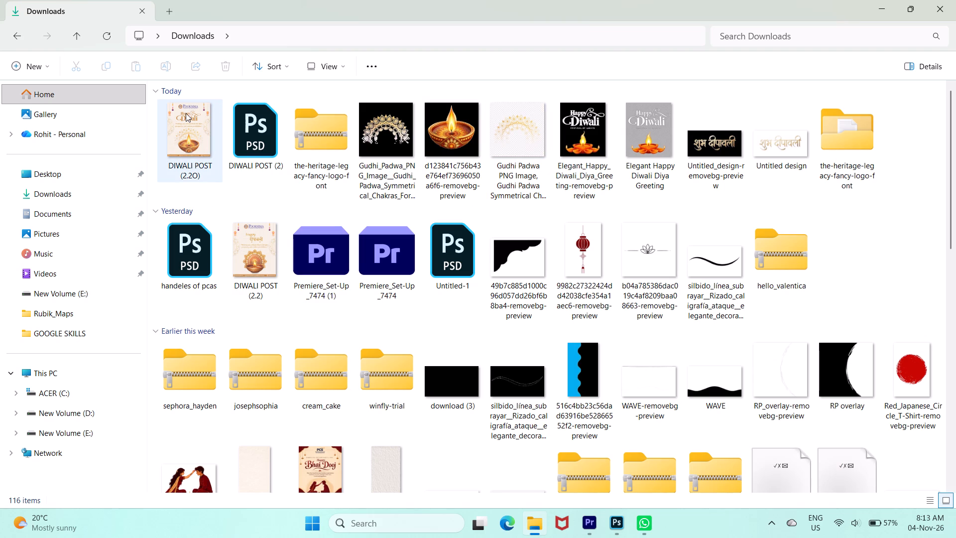
{"action": "left_click_drag", "start_coordinate": [186, 113], "coordinate": [297, 376]}
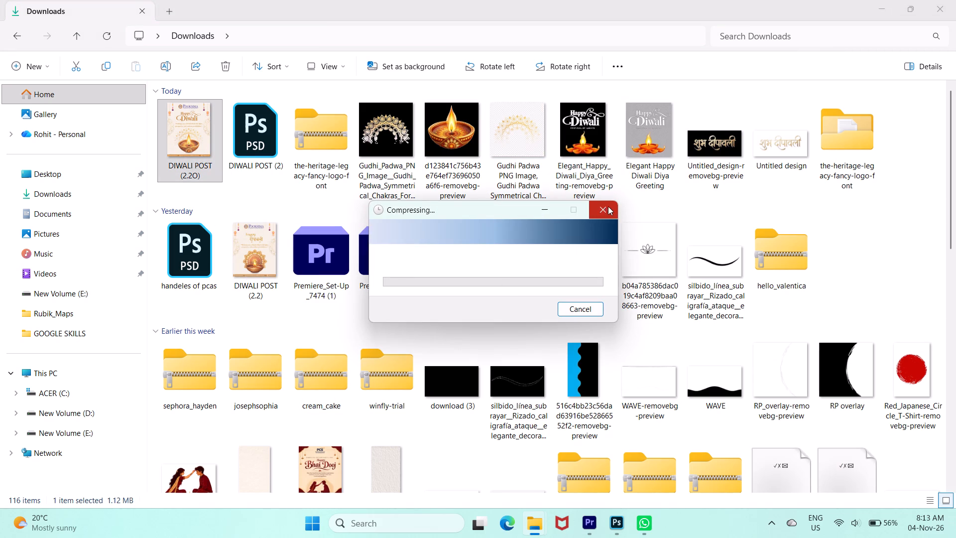
{"action": "left_click", "coordinate": [604, 208]}
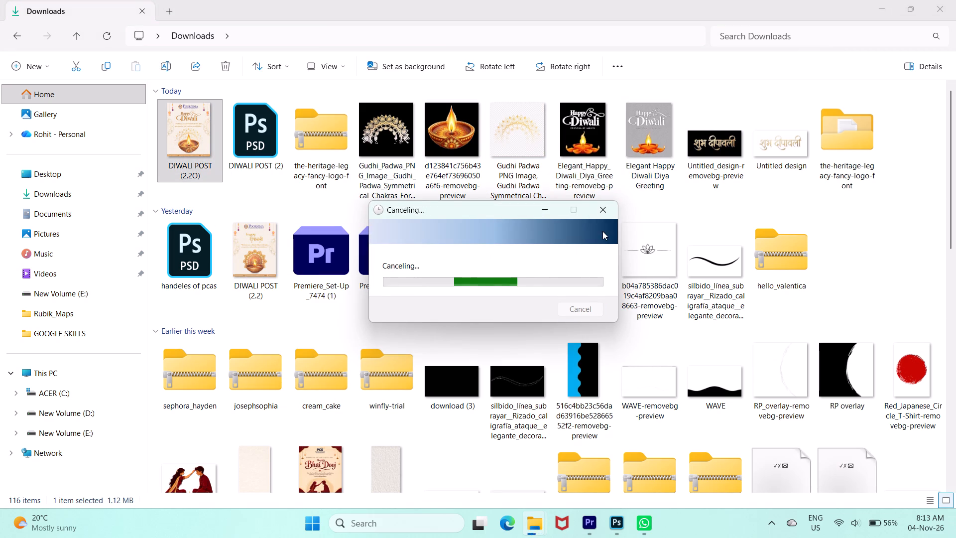
{"action": "left_click", "coordinate": [173, 134]}
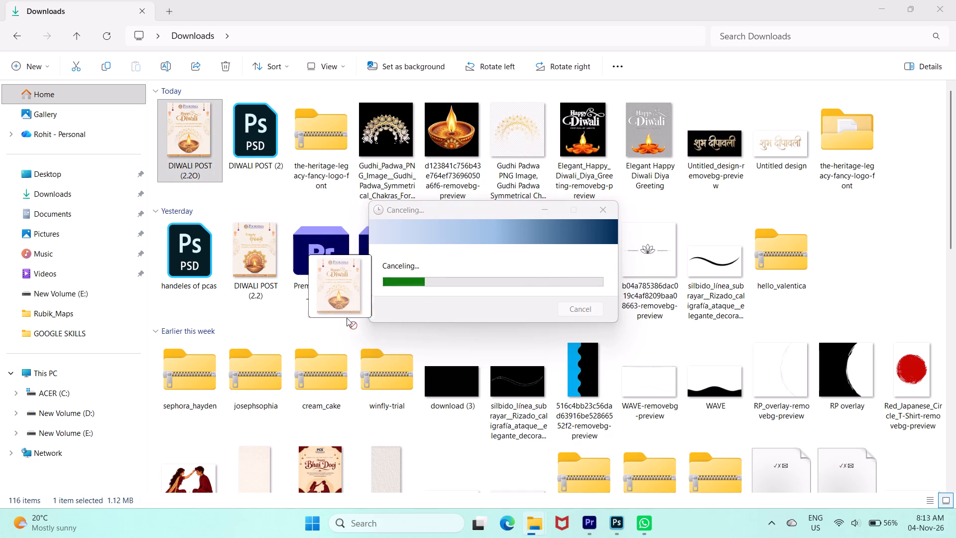